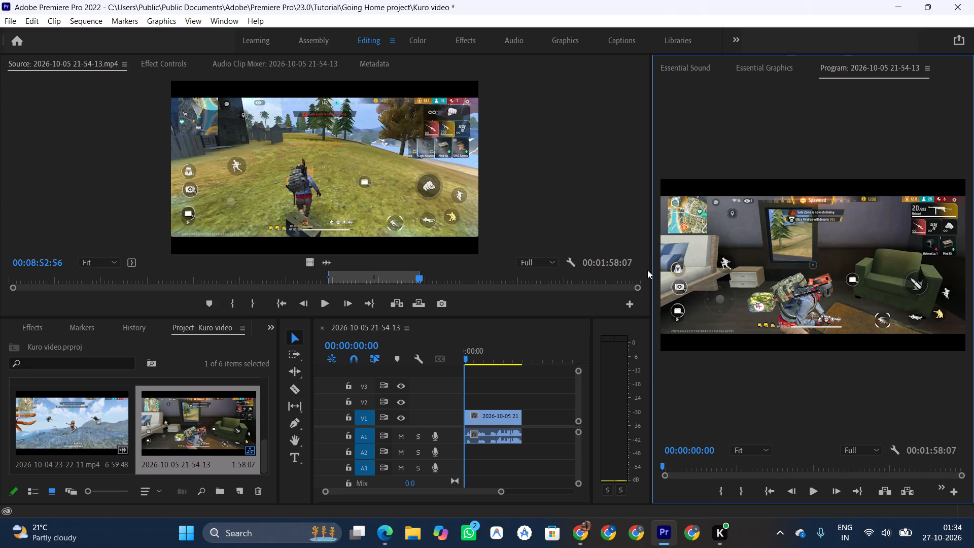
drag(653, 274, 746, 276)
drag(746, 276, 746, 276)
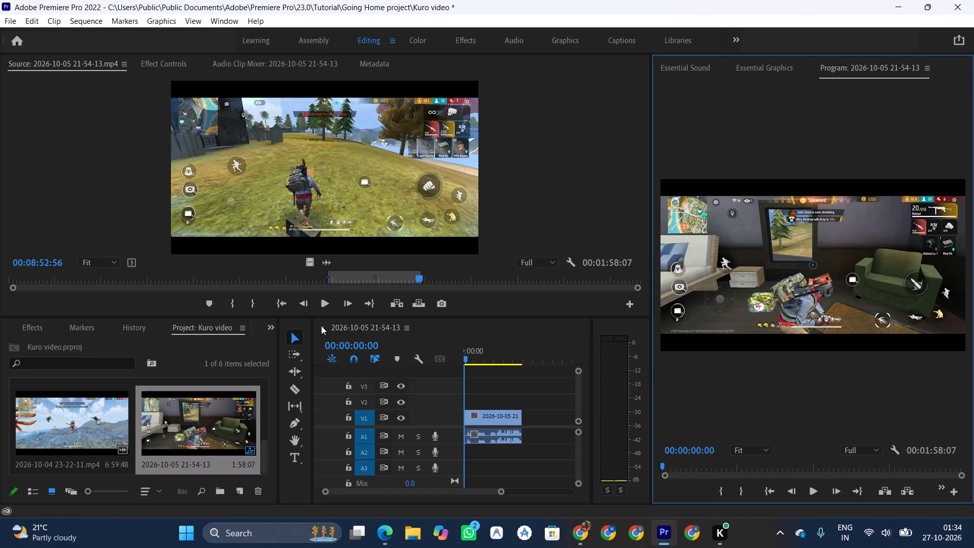
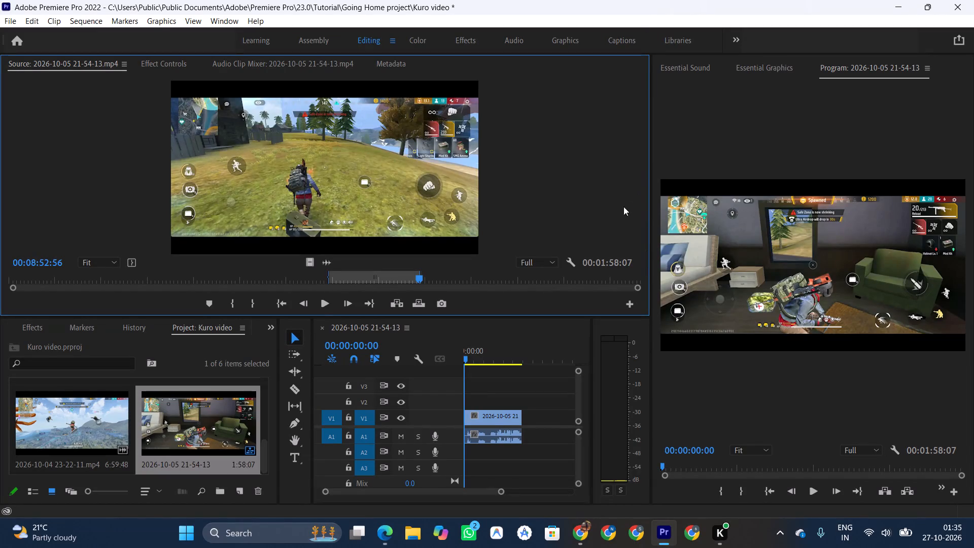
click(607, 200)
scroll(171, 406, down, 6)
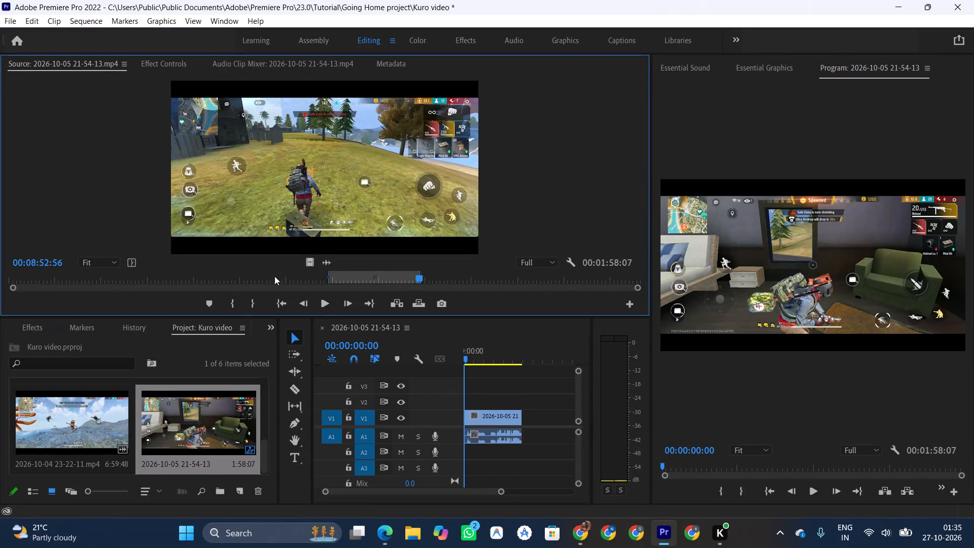
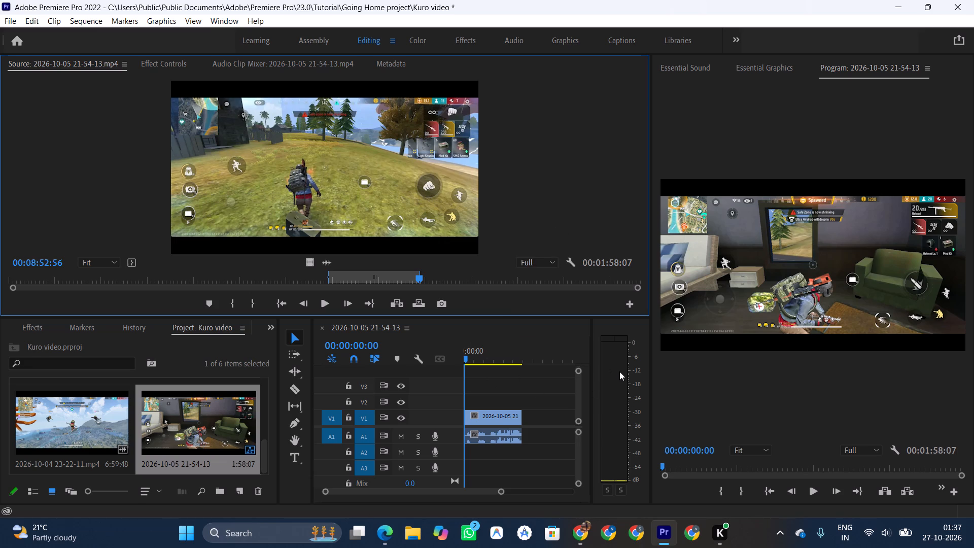
Resize the workspace to widen the timeline, narrowing the audio meters and project bin and keeping the tools in a single column.
drag(590, 373, 602, 388)
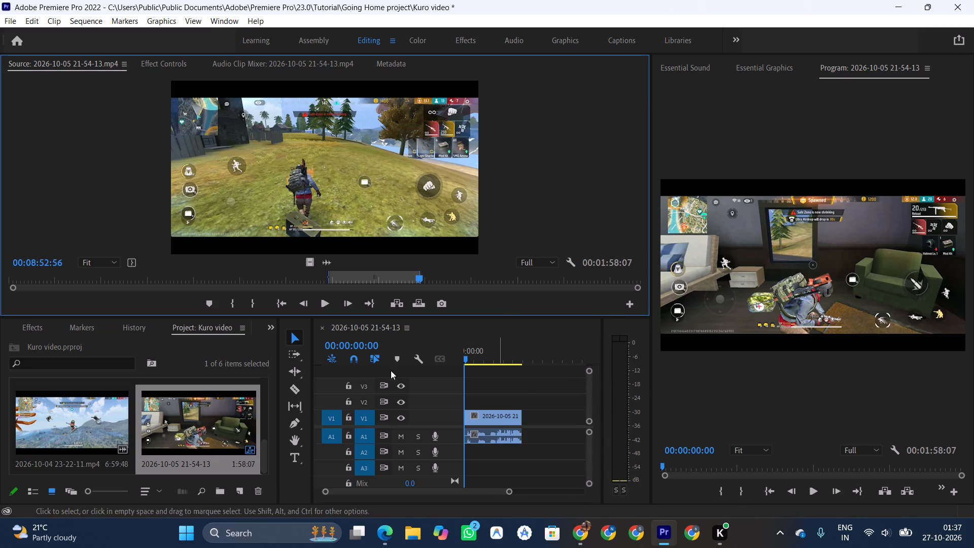
drag(279, 372, 202, 370)
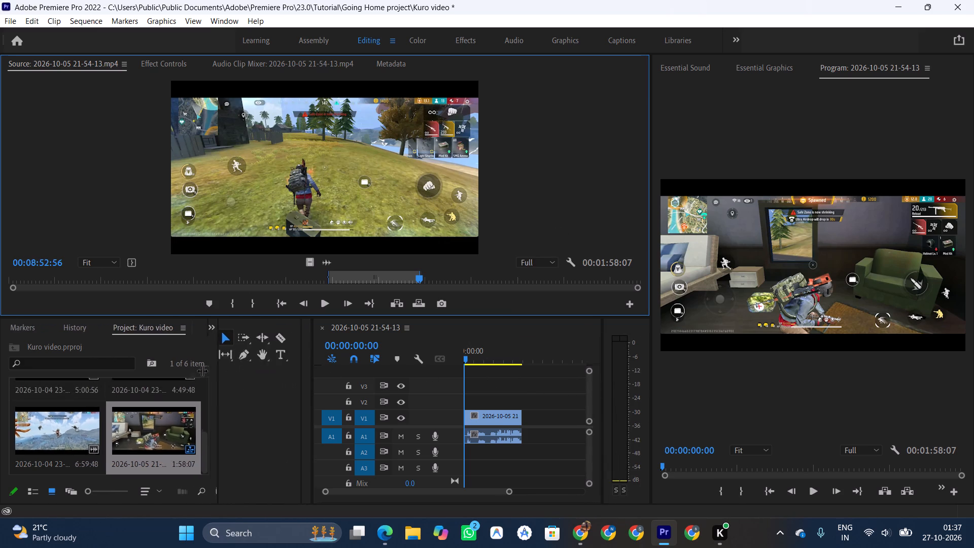
drag(202, 370, 190, 370)
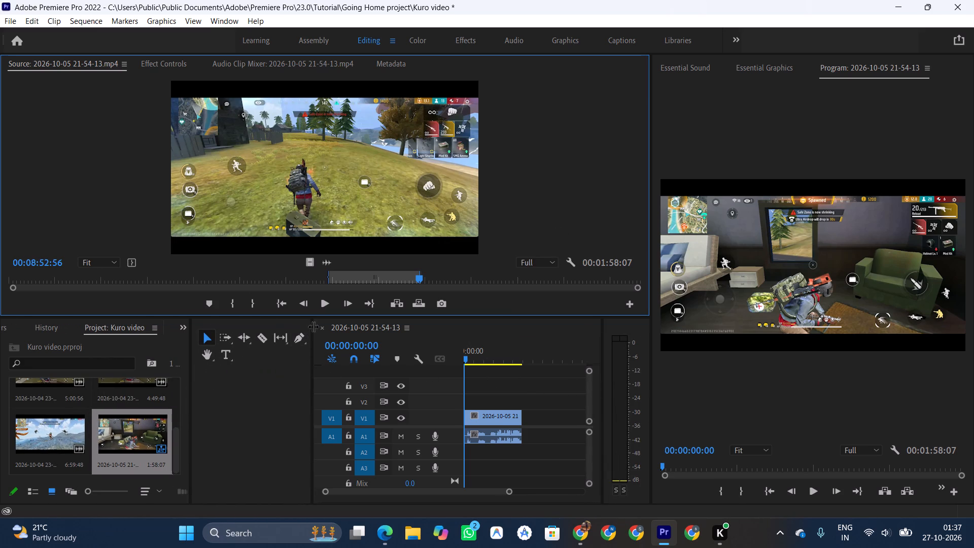
drag(313, 327, 203, 321)
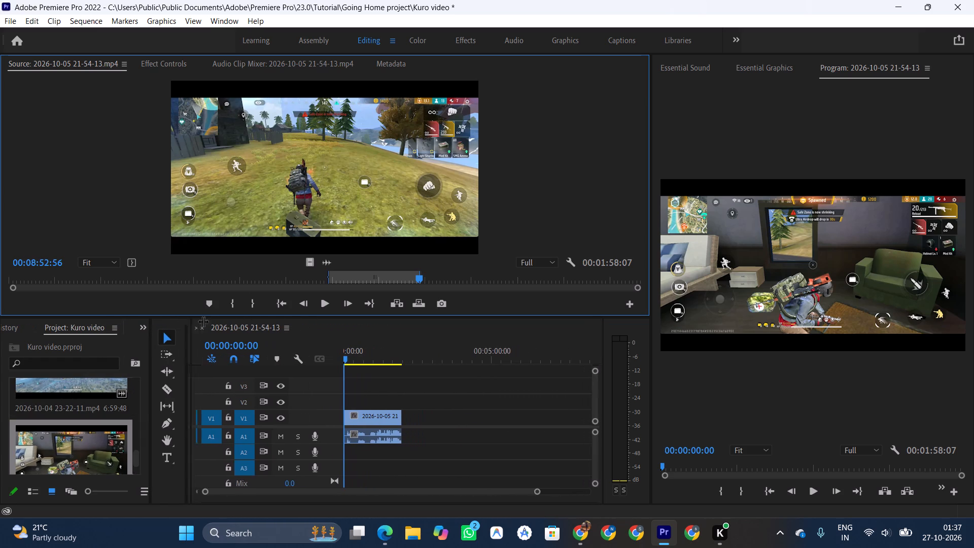
drag(203, 321, 213, 321)
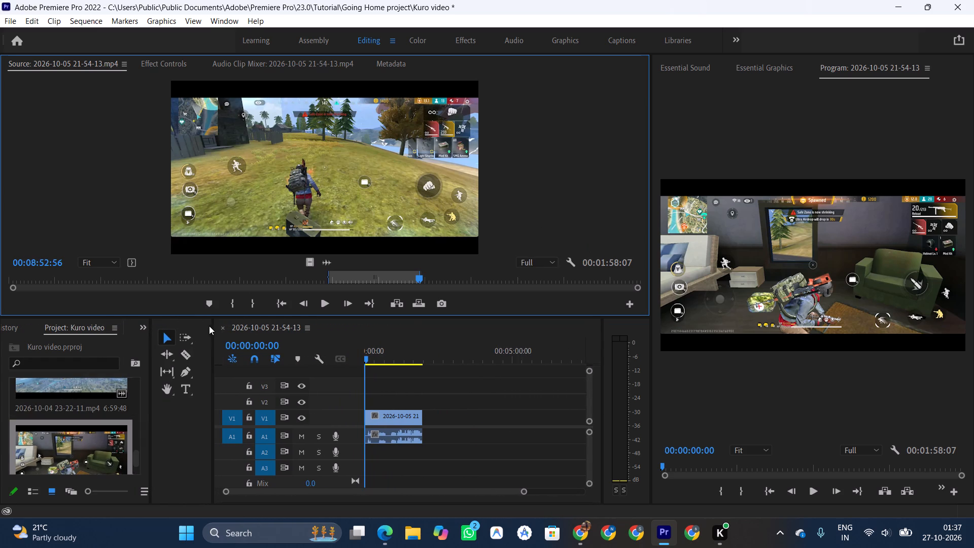
drag(212, 329, 188, 327)
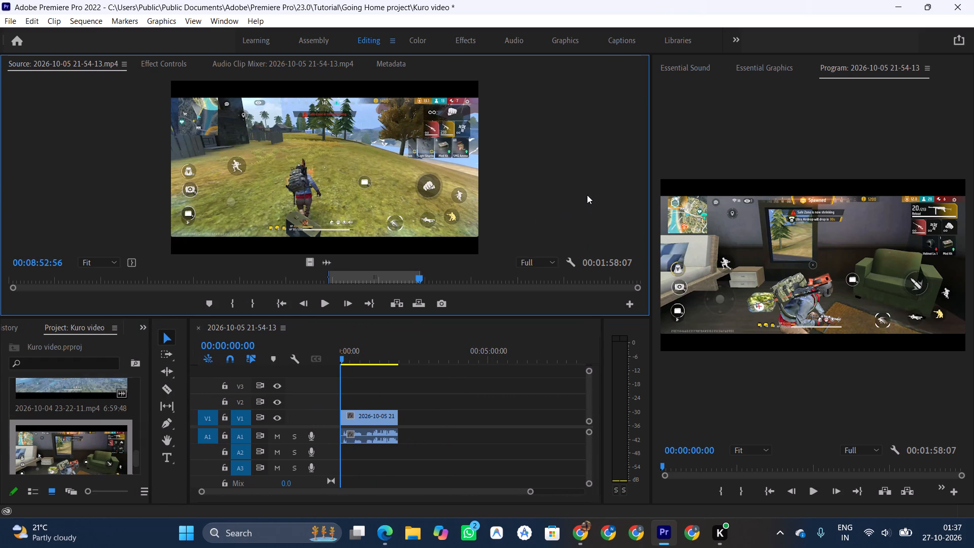
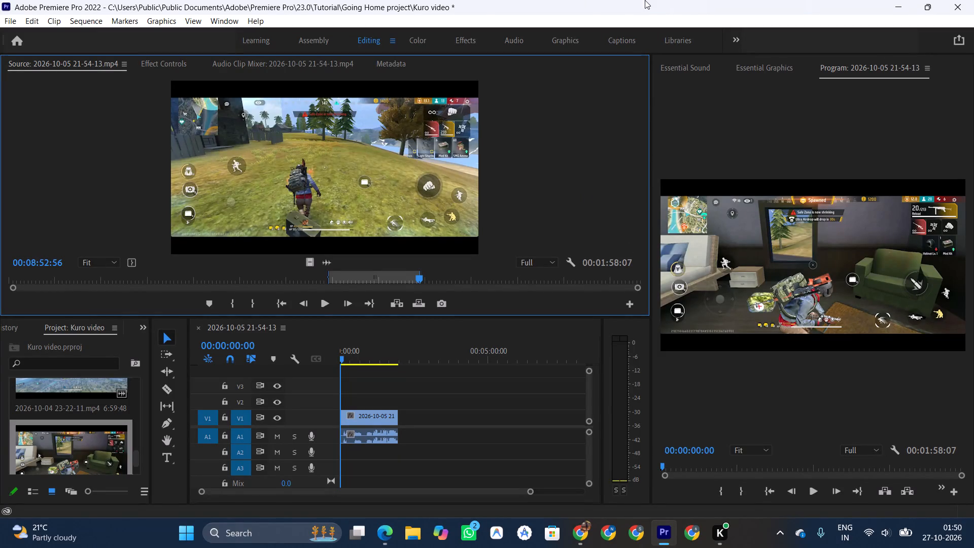
Look through the Graphics, Captions, Libraries, Color, Editing, Assembly and Learning workspaces to compare their panel layouts.
click(567, 41)
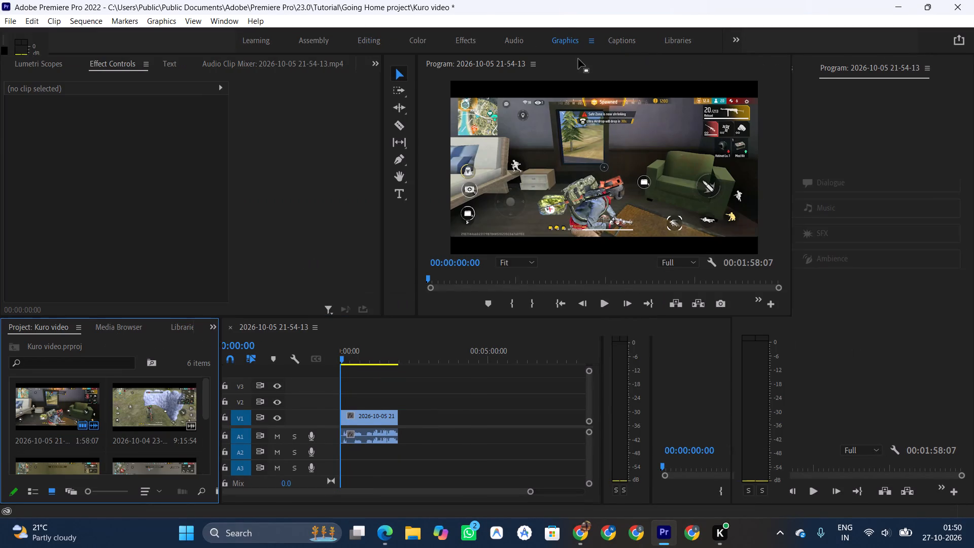
click(625, 41)
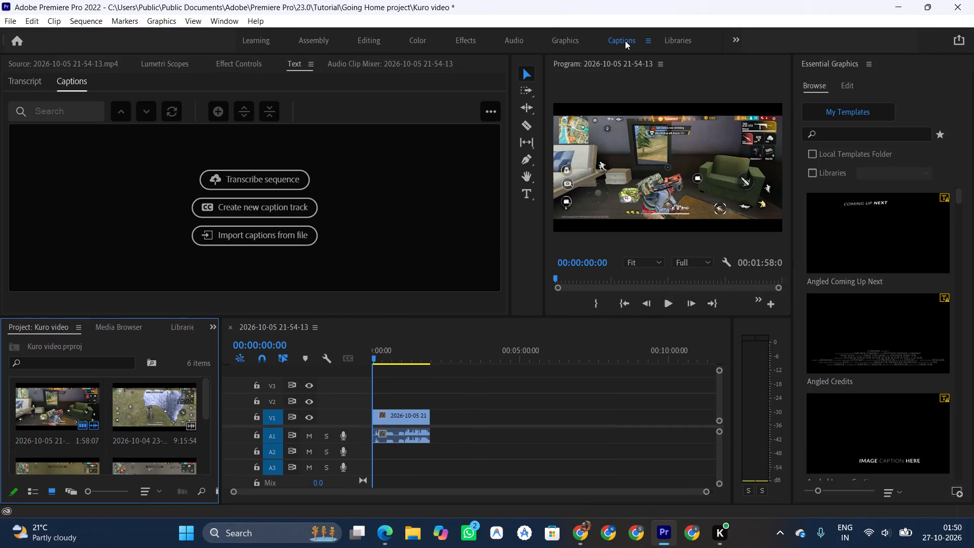
click(571, 36)
click(675, 45)
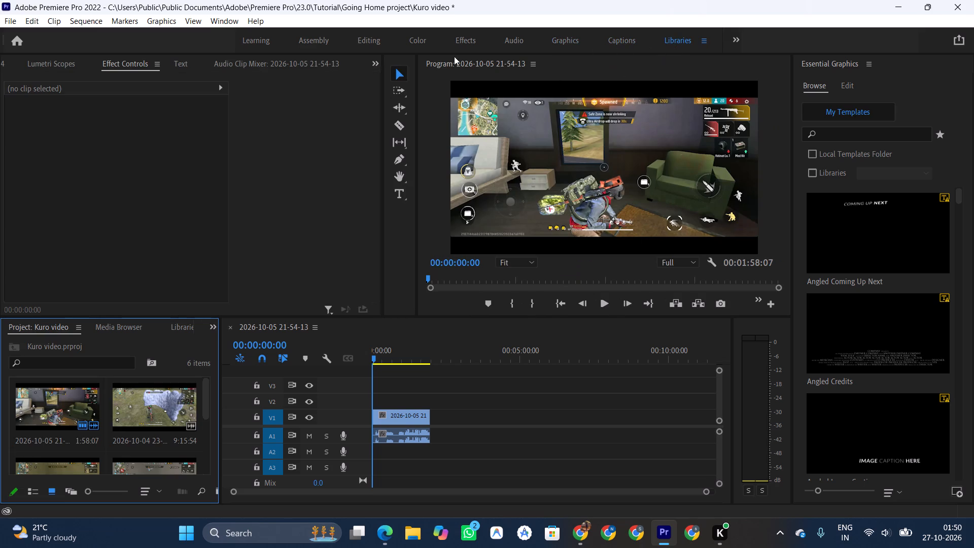
click(419, 42)
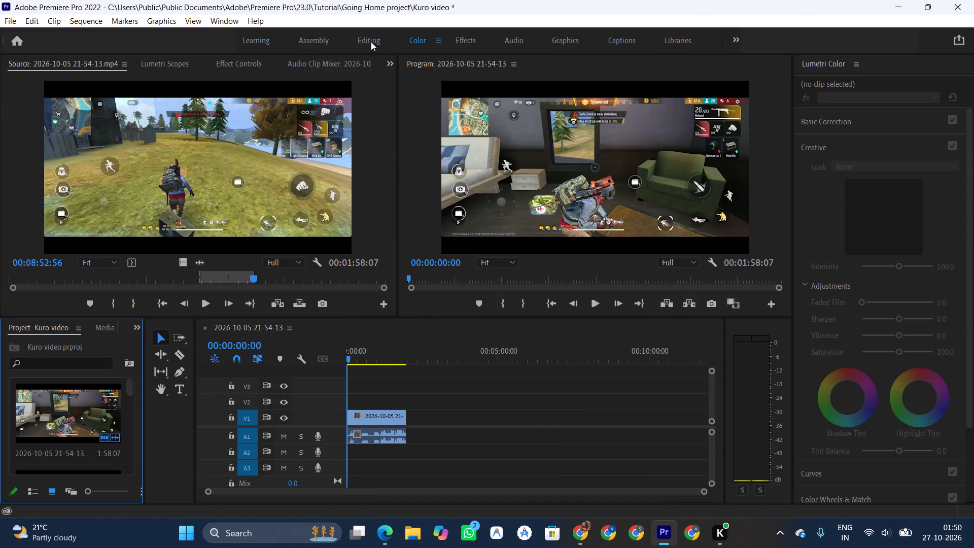
click(371, 42)
click(307, 41)
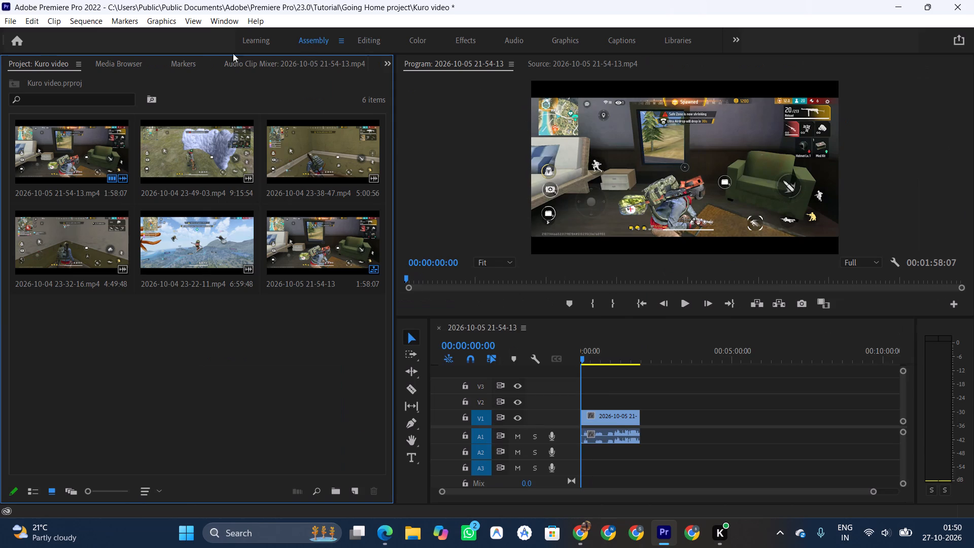
click(258, 44)
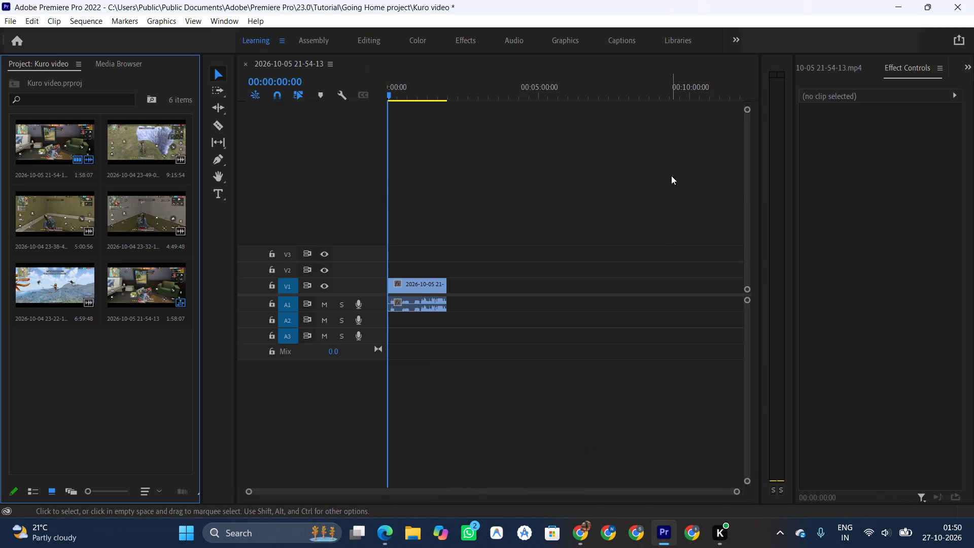
Review the workspace layouts in order from Assembly through Editing, Color, Effects, Audio, Graphics and Captions, ending on Libraries.
click(327, 40)
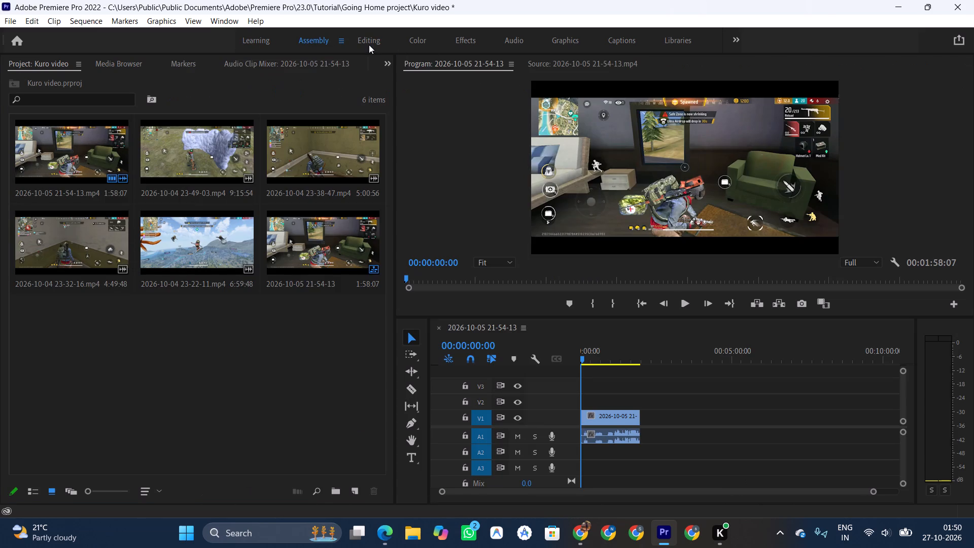
click(369, 45)
click(425, 44)
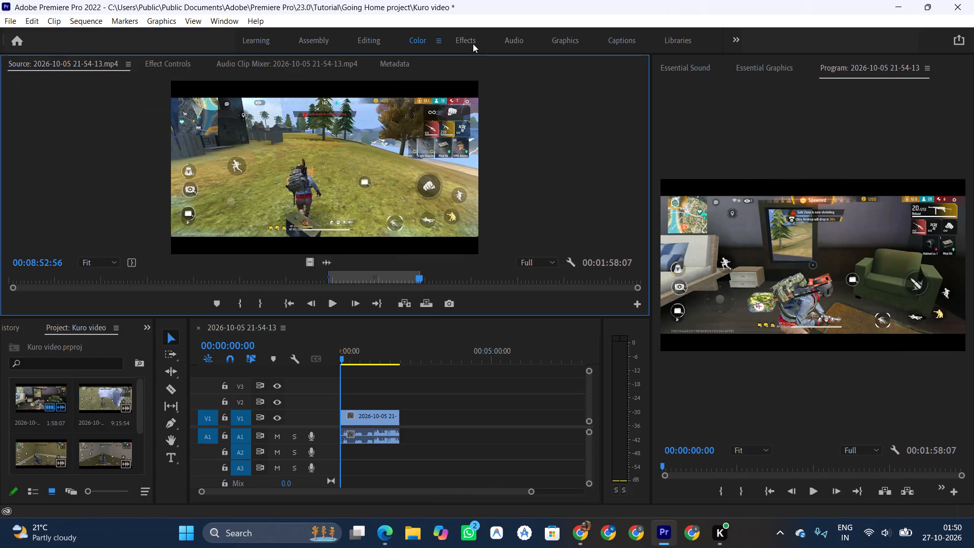
click(473, 44)
click(515, 44)
click(576, 44)
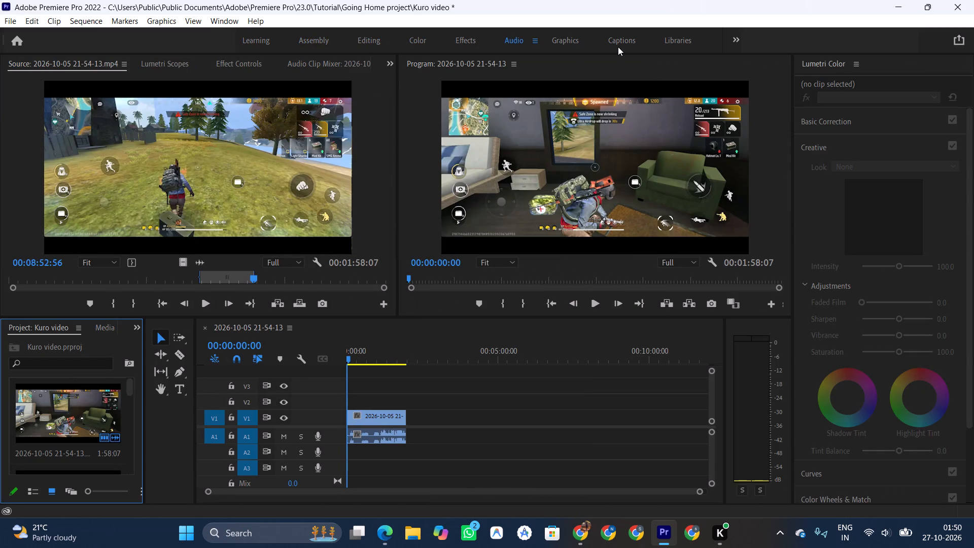
click(621, 44)
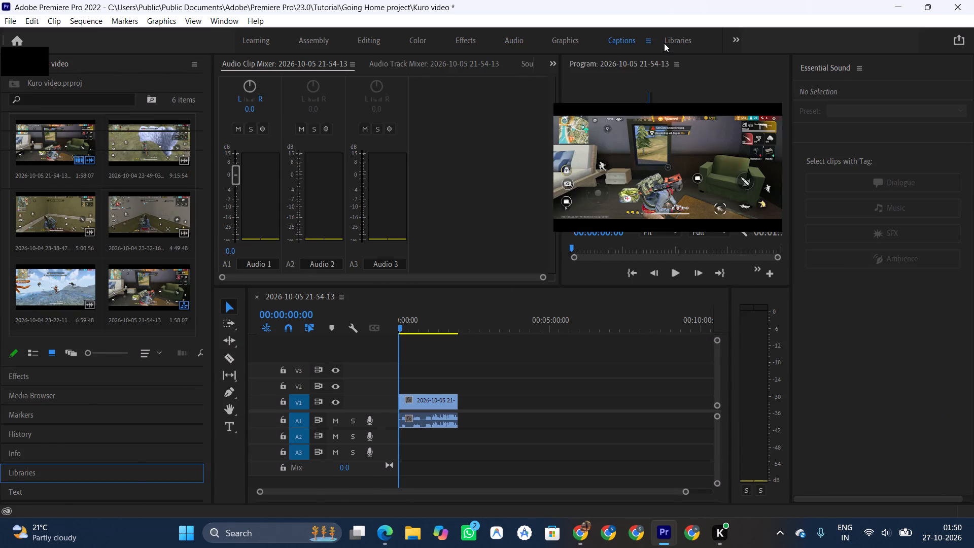
click(664, 43)
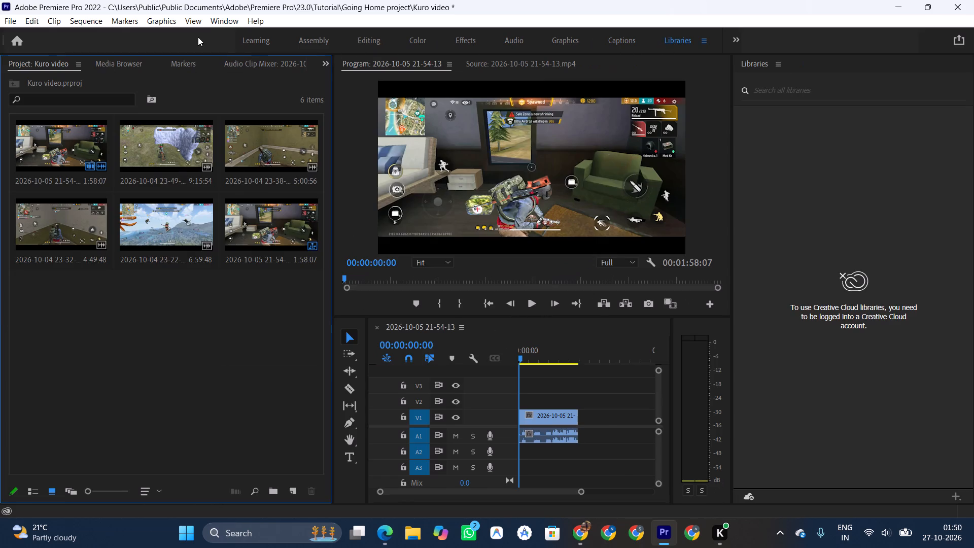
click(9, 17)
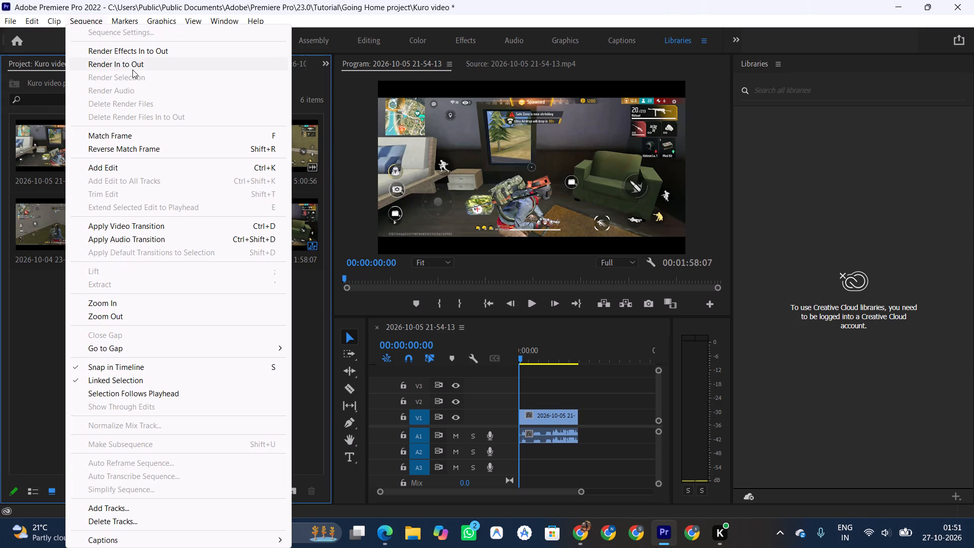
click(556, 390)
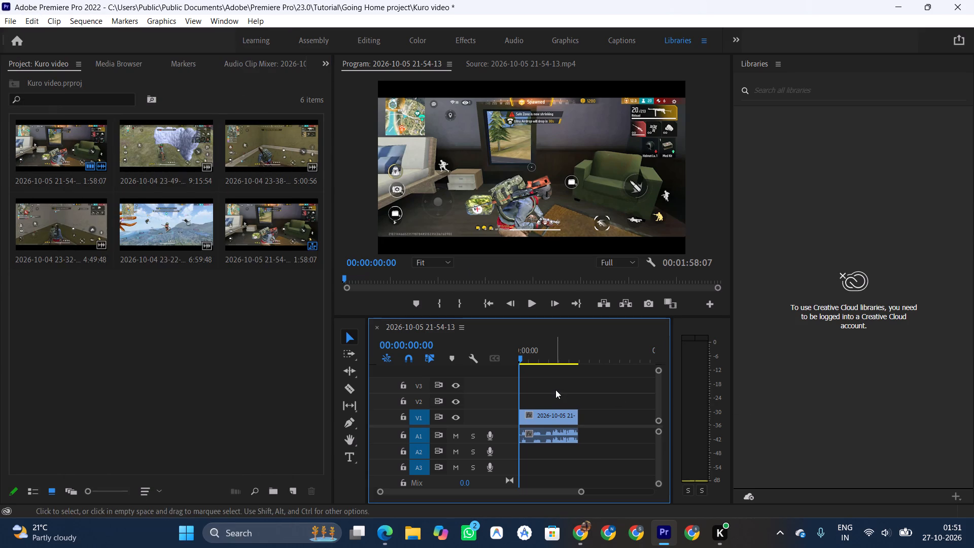
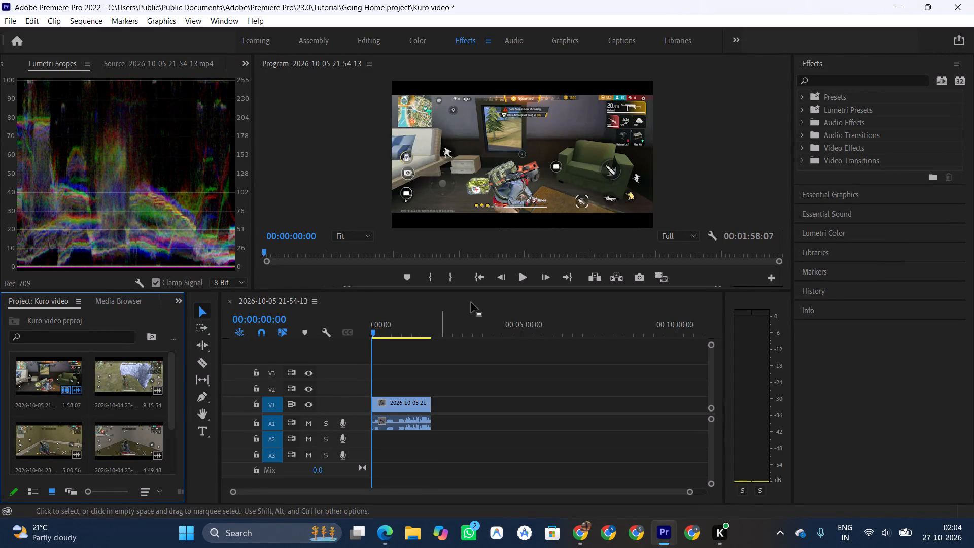
key(space)
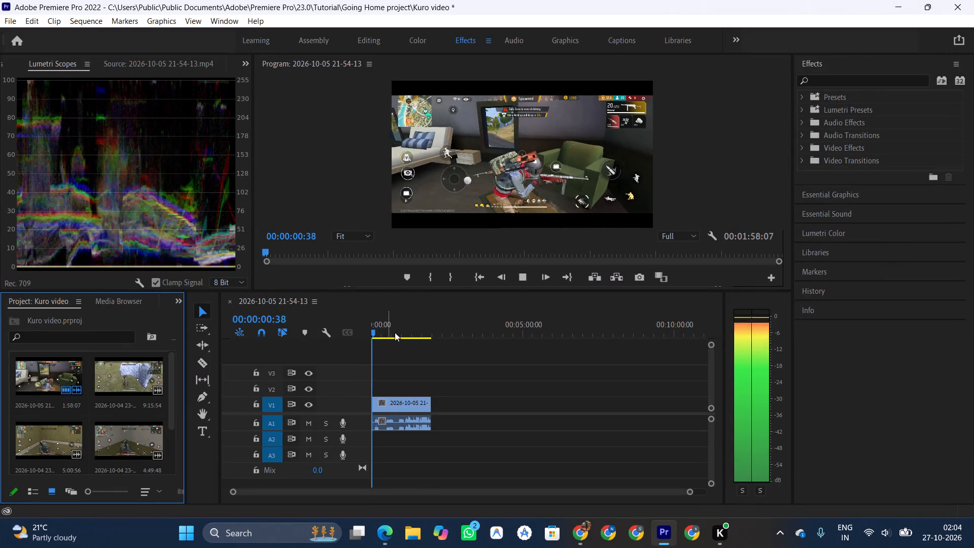
key(space)
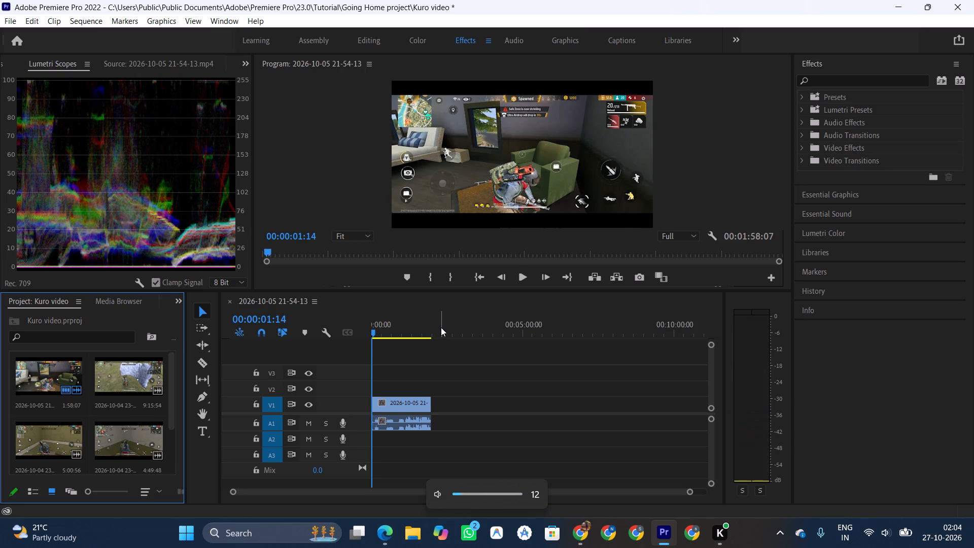
key(space)
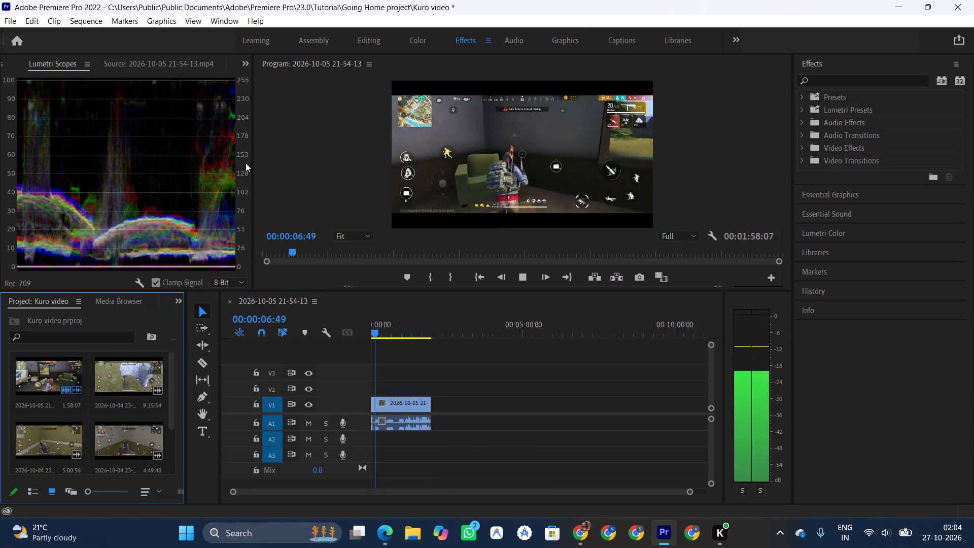
Switch to the Editing workspace.
click(414, 35)
click(371, 37)
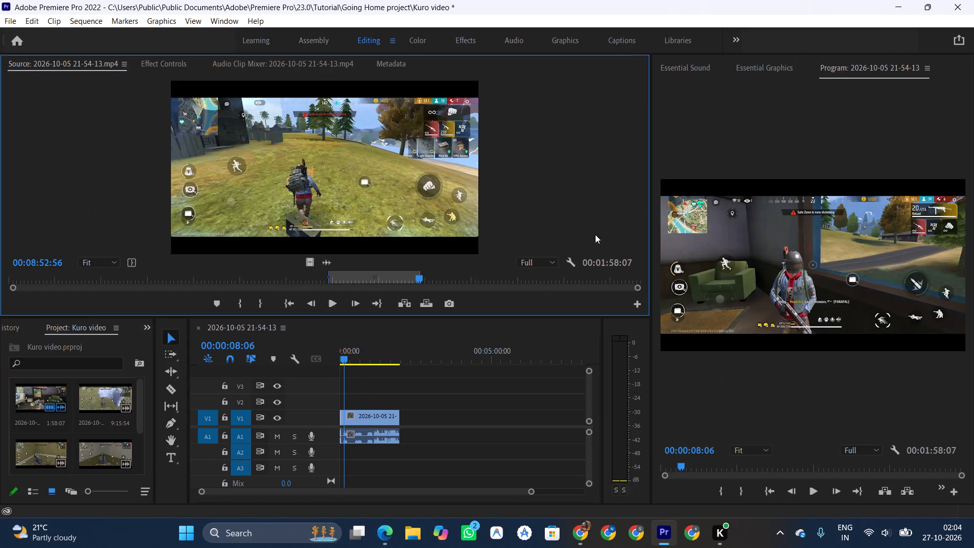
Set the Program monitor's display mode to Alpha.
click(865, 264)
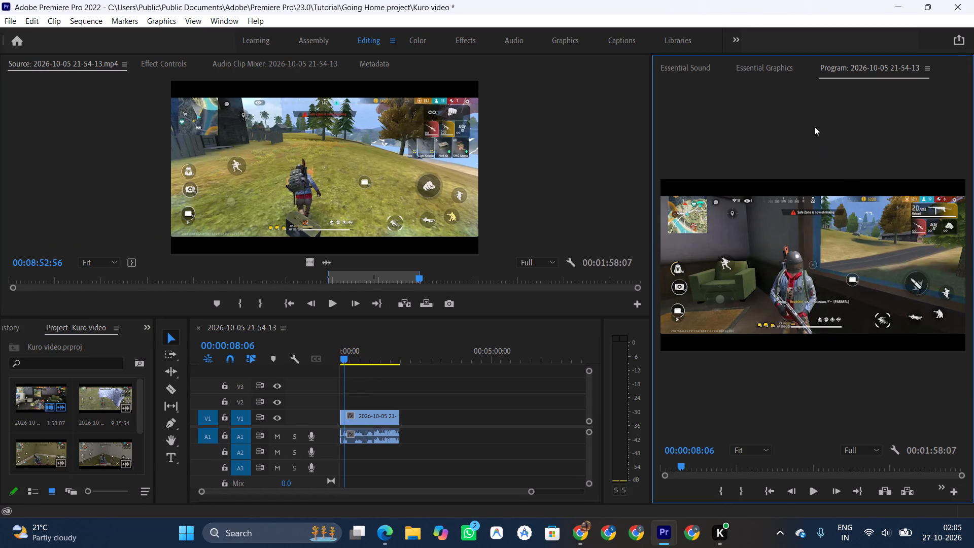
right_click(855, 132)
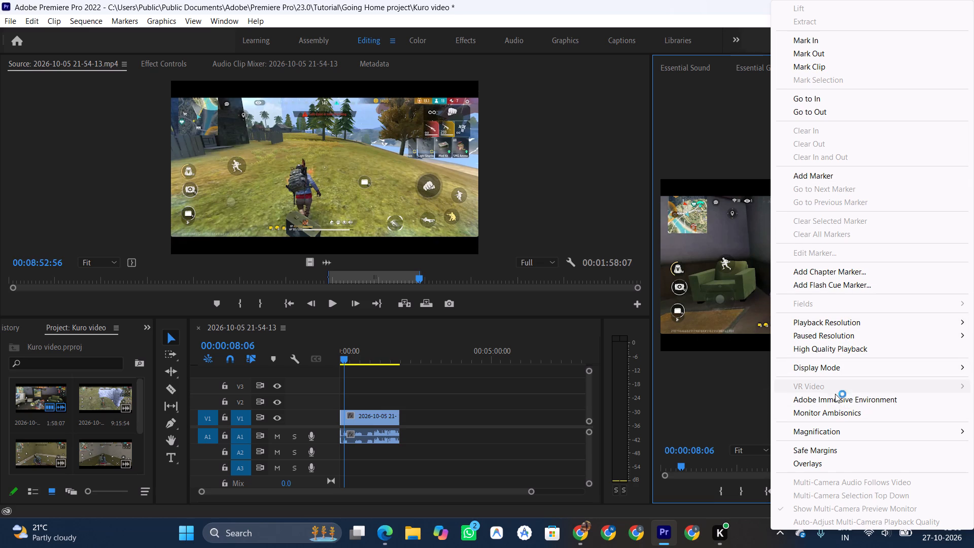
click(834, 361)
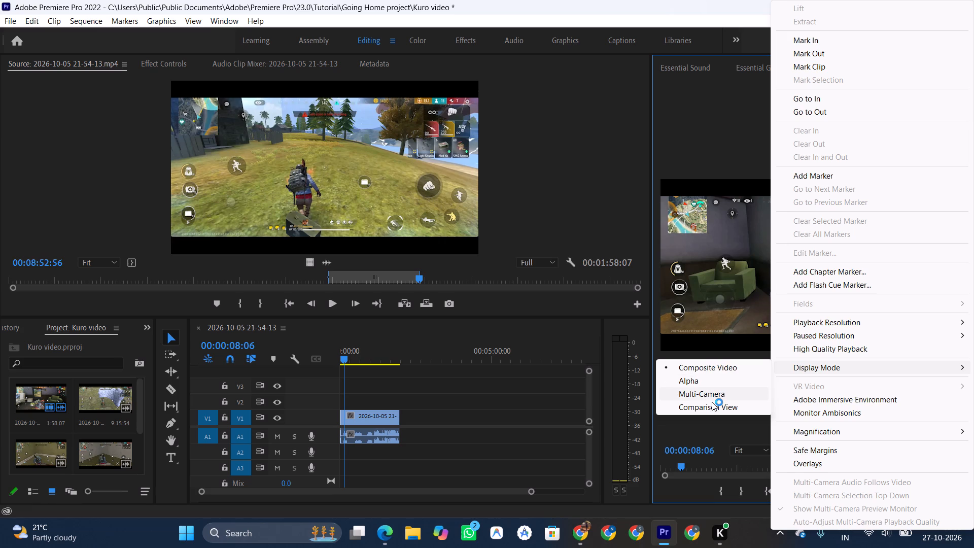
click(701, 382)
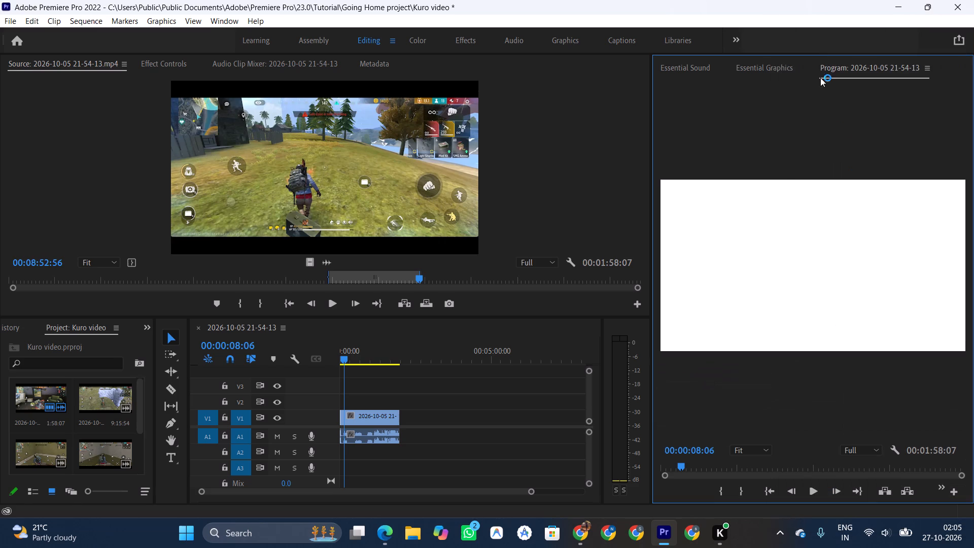
Close all open sequences from the Program monitor.
double_click(920, 67)
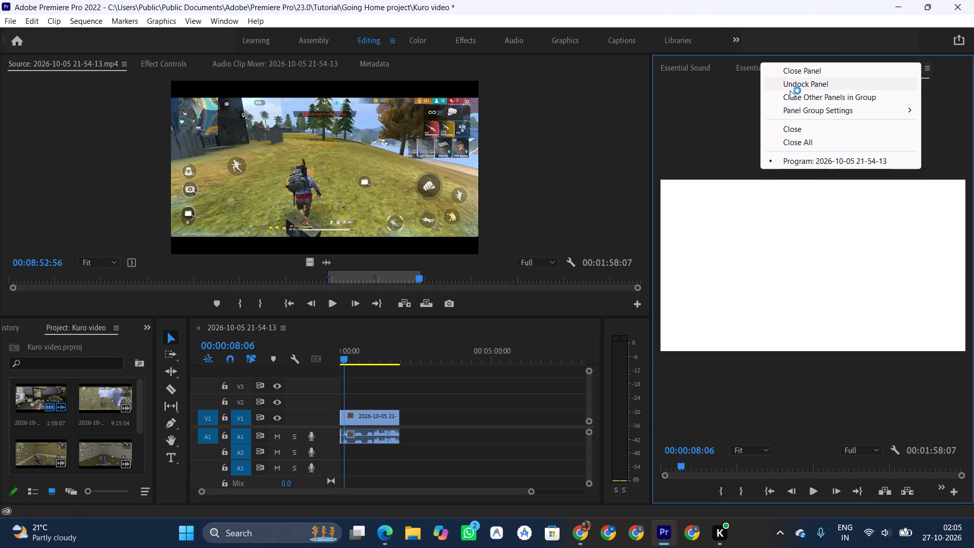
click(807, 146)
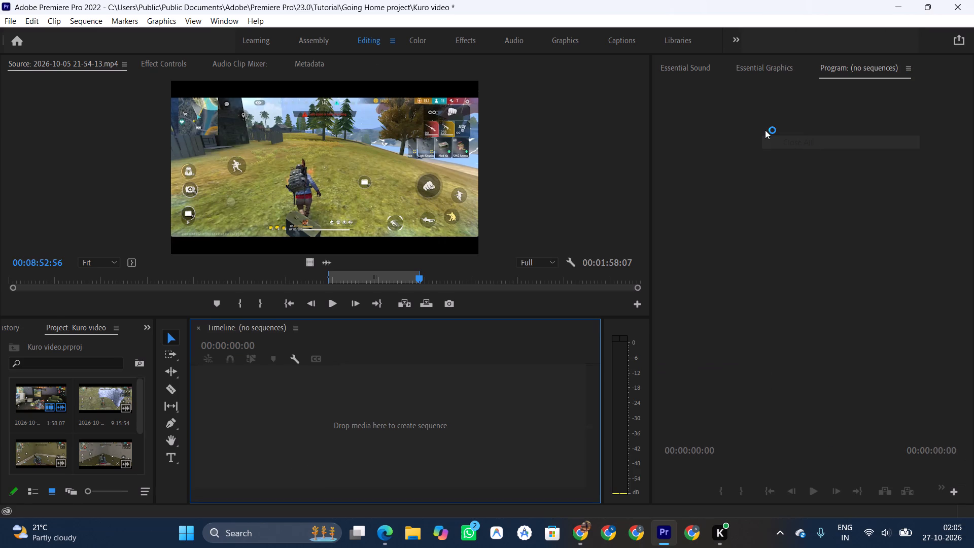
click(764, 126)
drag(336, 196, 327, 402)
click(897, 280)
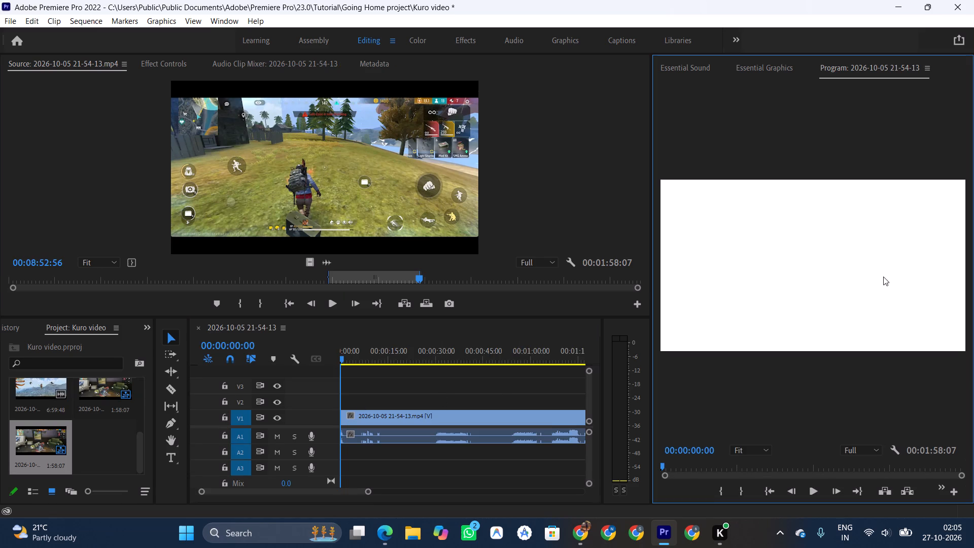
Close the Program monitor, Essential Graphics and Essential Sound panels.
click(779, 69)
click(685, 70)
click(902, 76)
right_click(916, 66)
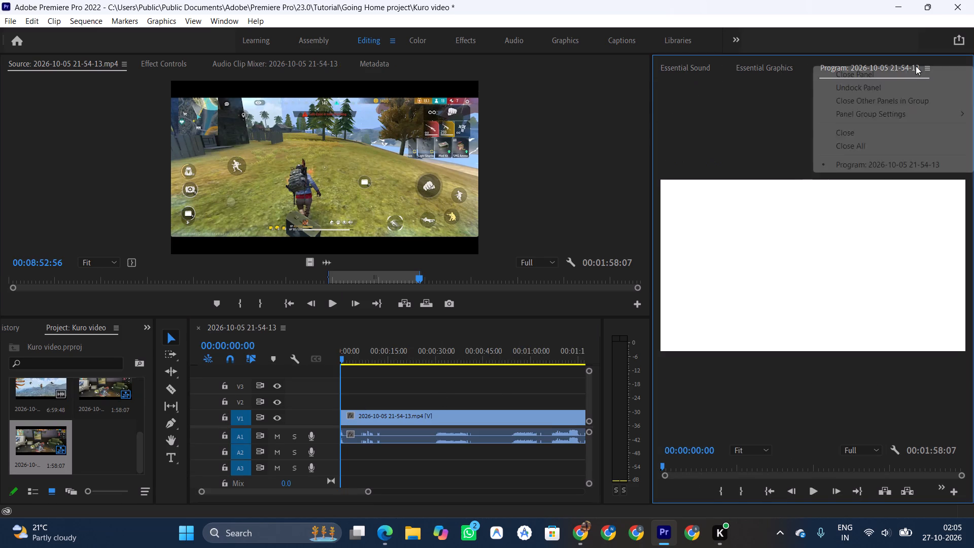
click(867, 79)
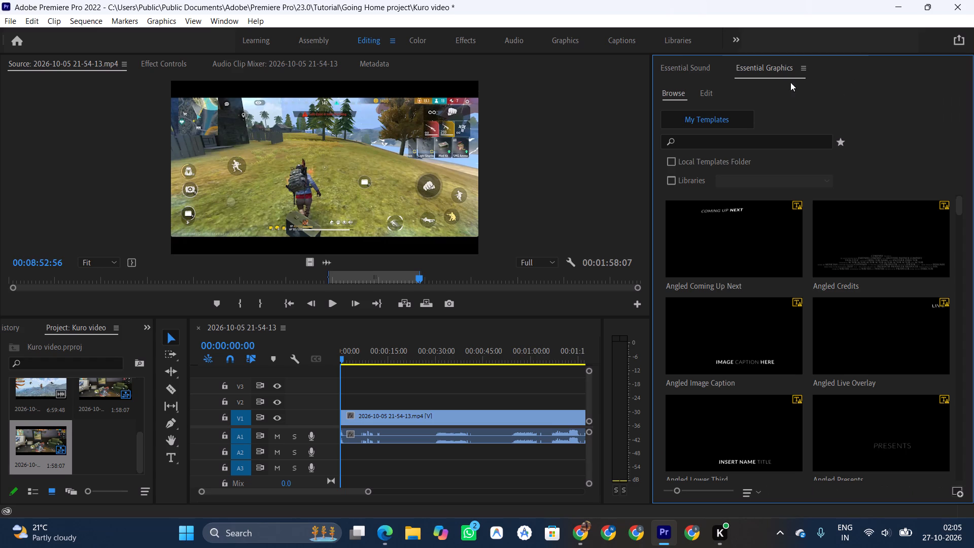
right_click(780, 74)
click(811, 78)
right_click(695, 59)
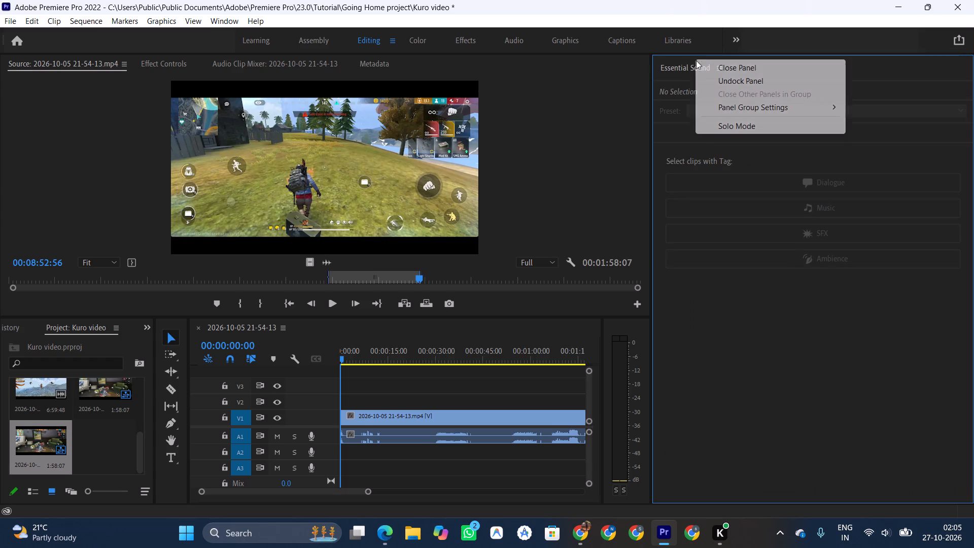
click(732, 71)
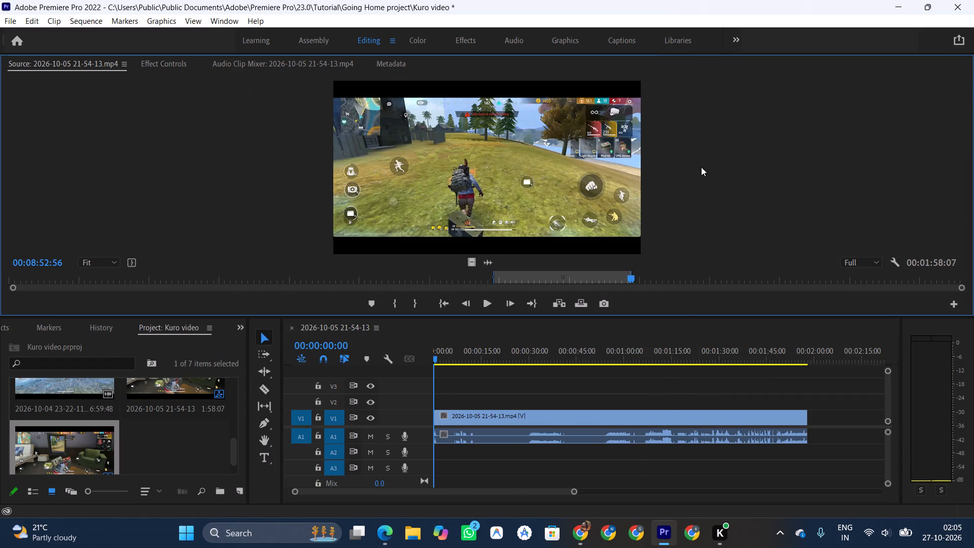
Reset the Editing workspace to its saved layout.
click(226, 22)
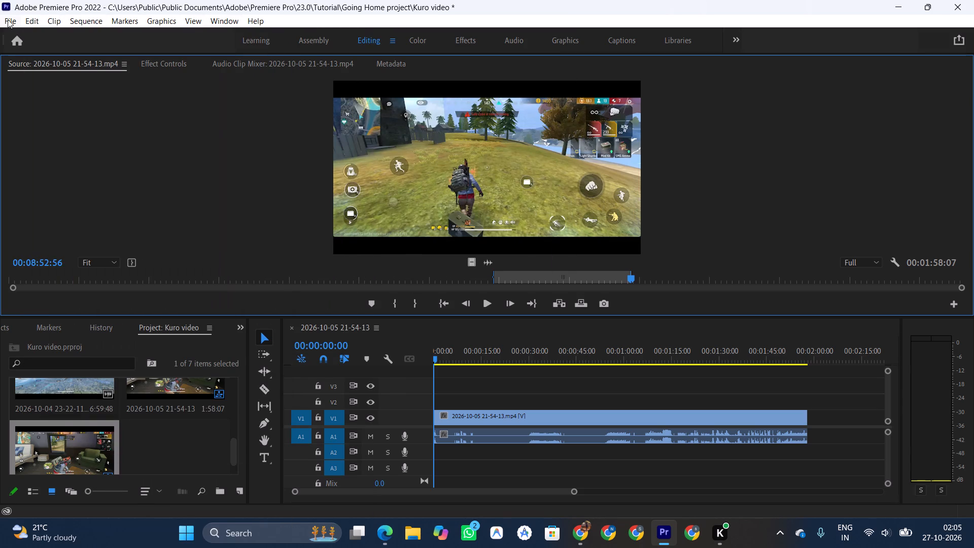
click(8, 19)
click(8, 19)
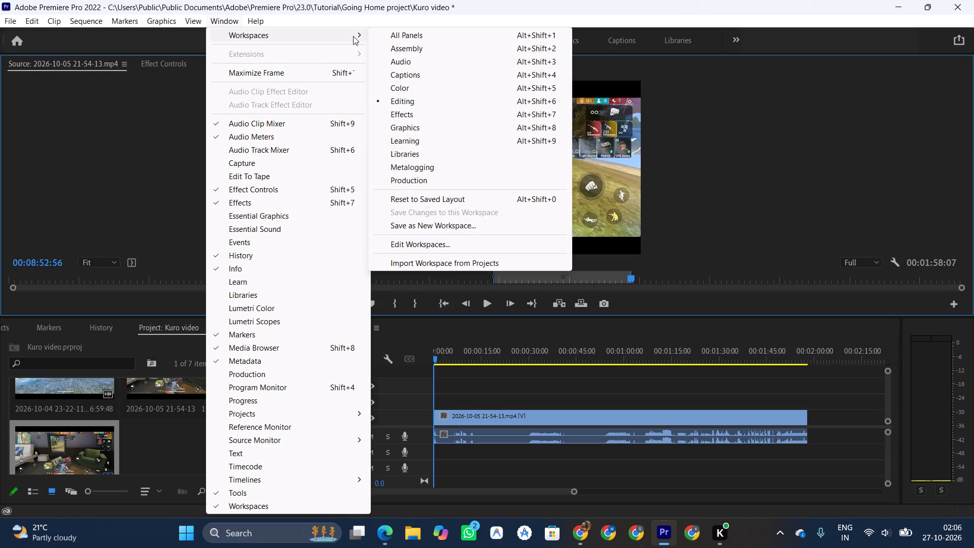
click(457, 200)
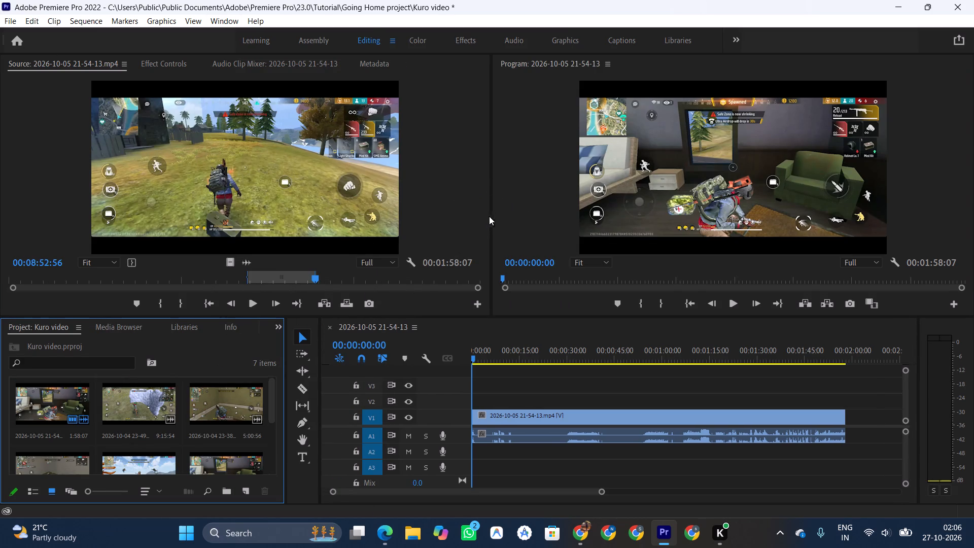
Narrow the Source monitor to roughly a quarter of the window width, giving the Program monitor the remaining space.
click(490, 215)
drag(498, 60, 933, 208)
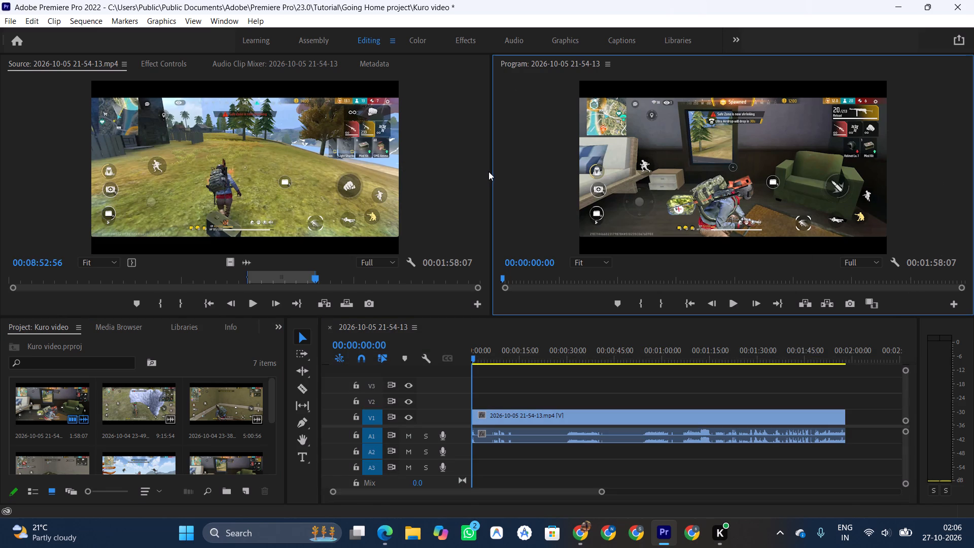
drag(491, 173, 252, 184)
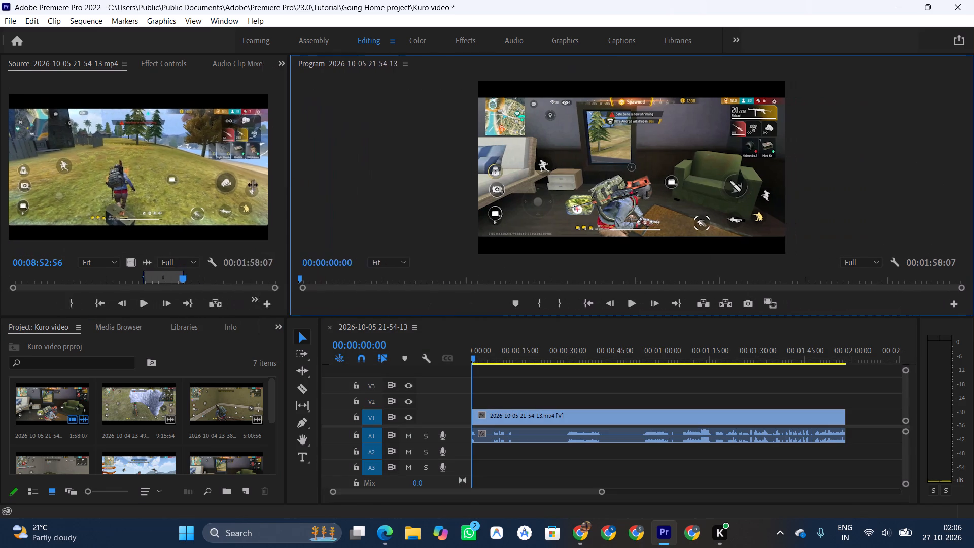
drag(252, 184, 227, 183)
Narrow the Project panel to about the Source monitor's width so the timeline gets more room.
drag(319, 330, 257, 329)
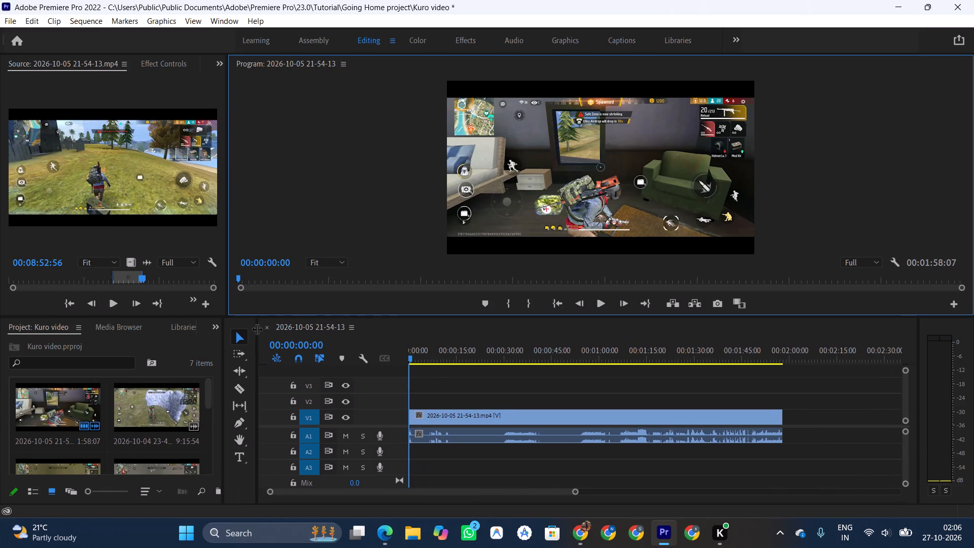
drag(257, 329, 249, 329)
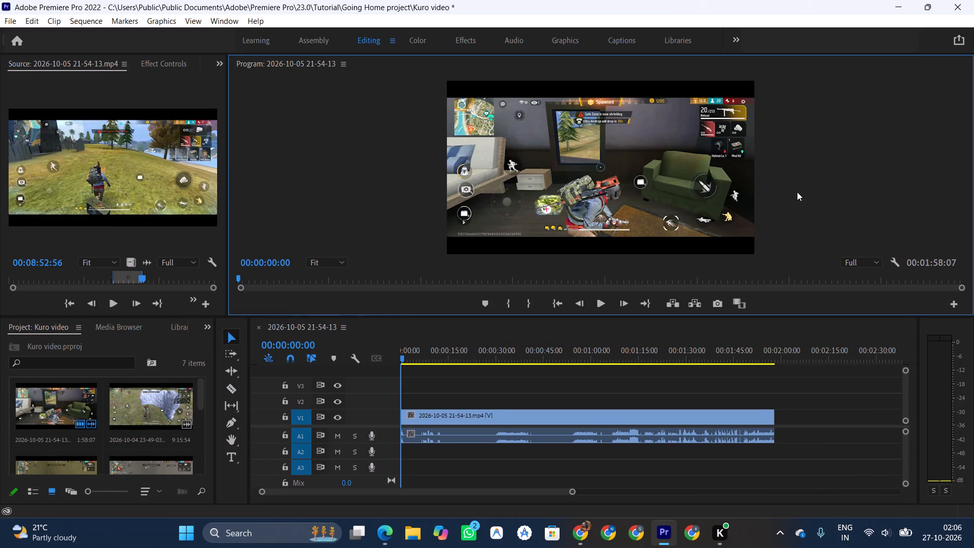
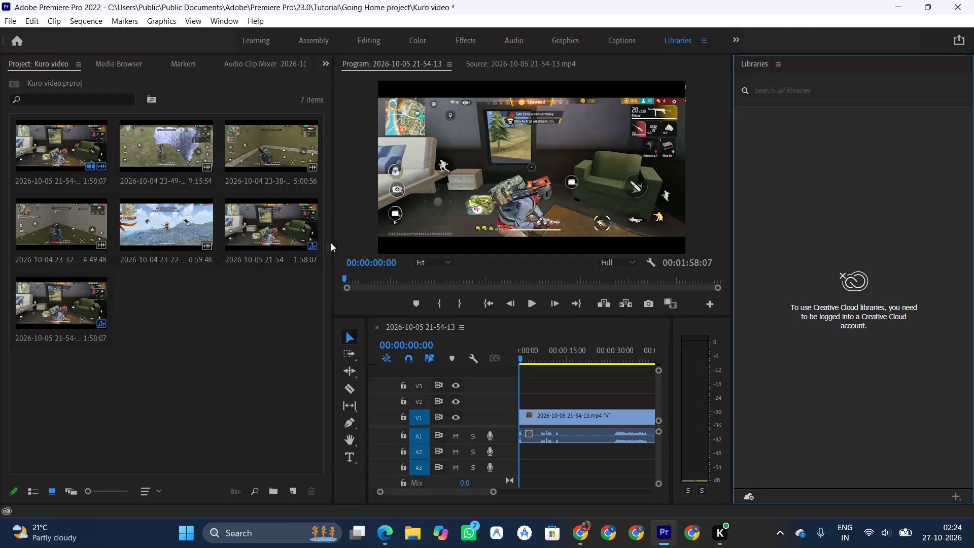
In the Libraries workspace, narrow the Project panel and shrink the Tools panel to a single column so the timeline gets wider.
drag(331, 243, 222, 259)
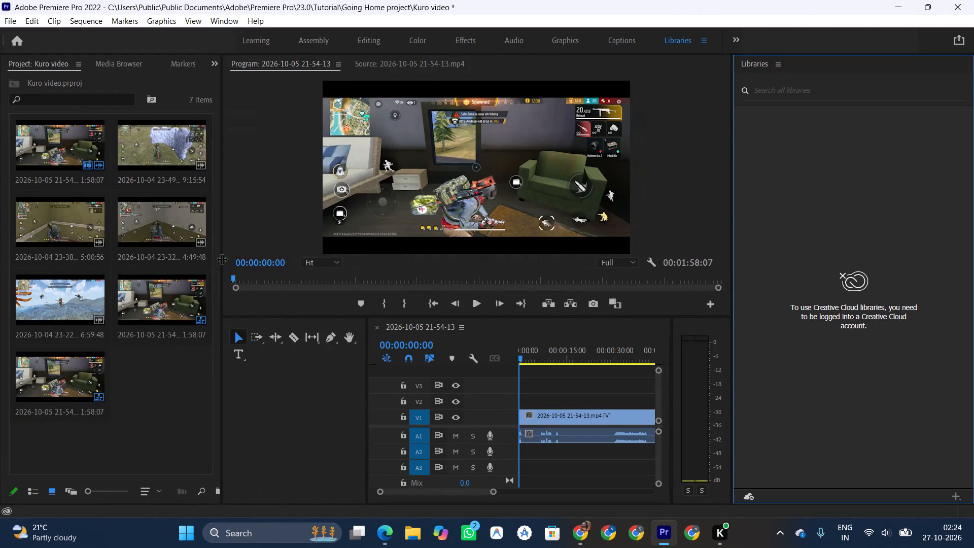
key(1)
click(364, 322)
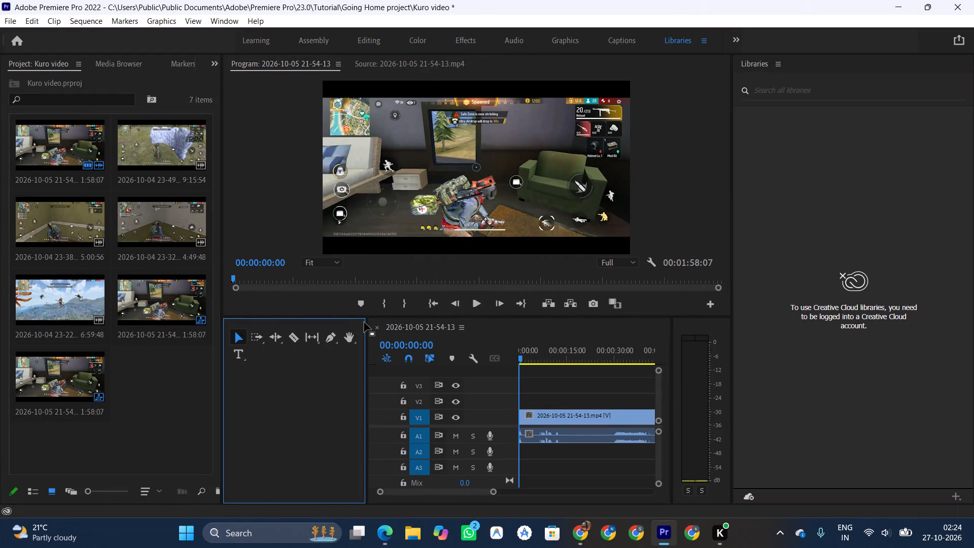
drag(367, 322, 252, 321)
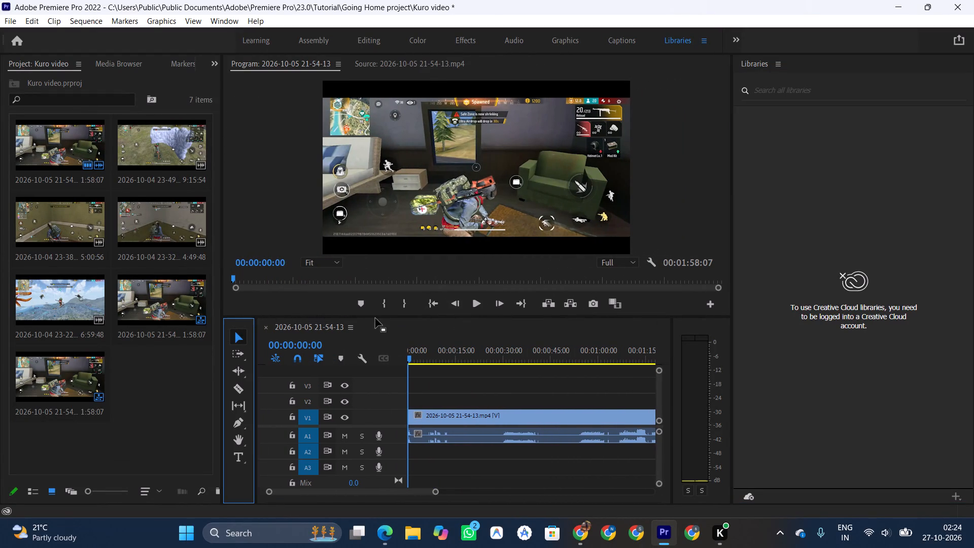
Enlarge the Program monitor by lowering the timeline's upper edge slightly and narrowing the Libraries and Project panels.
drag(378, 317, 385, 341)
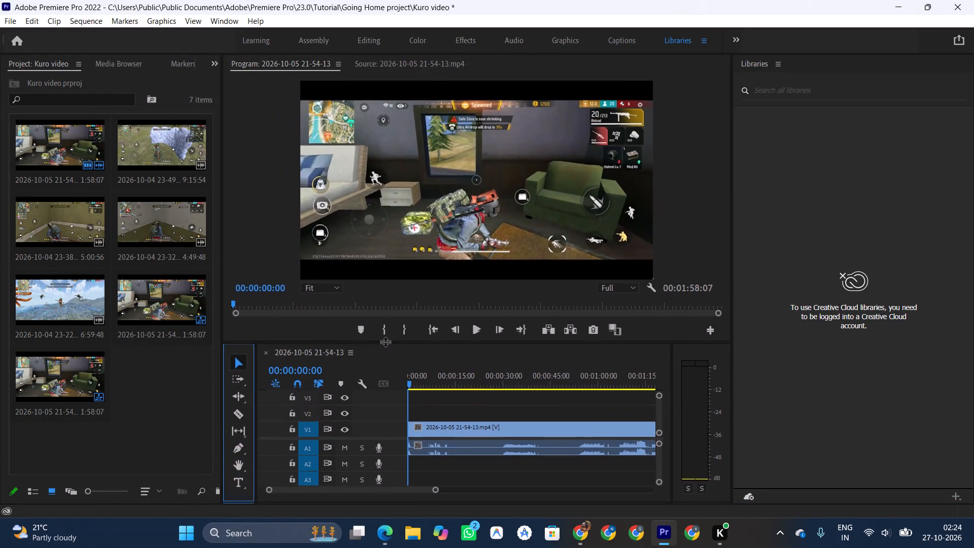
drag(385, 341, 386, 334)
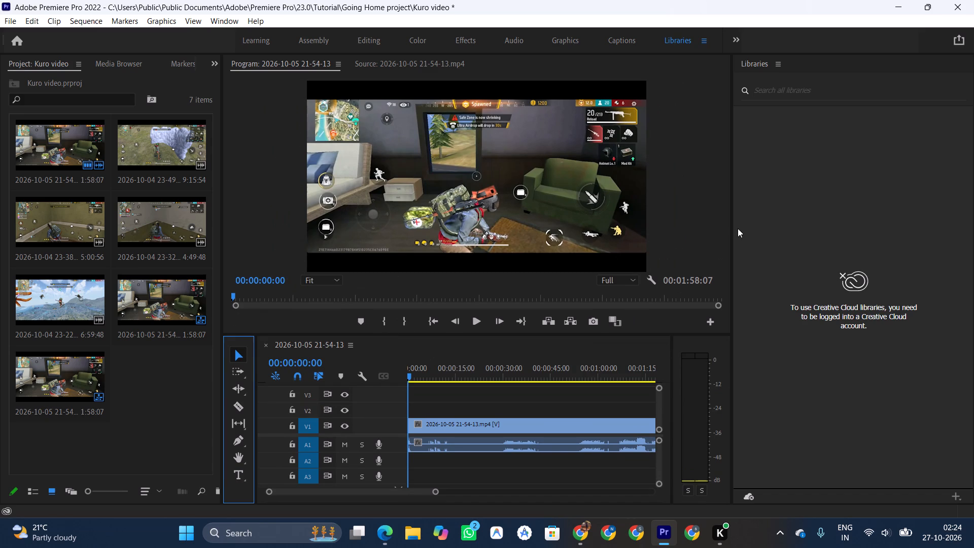
drag(730, 225, 769, 225)
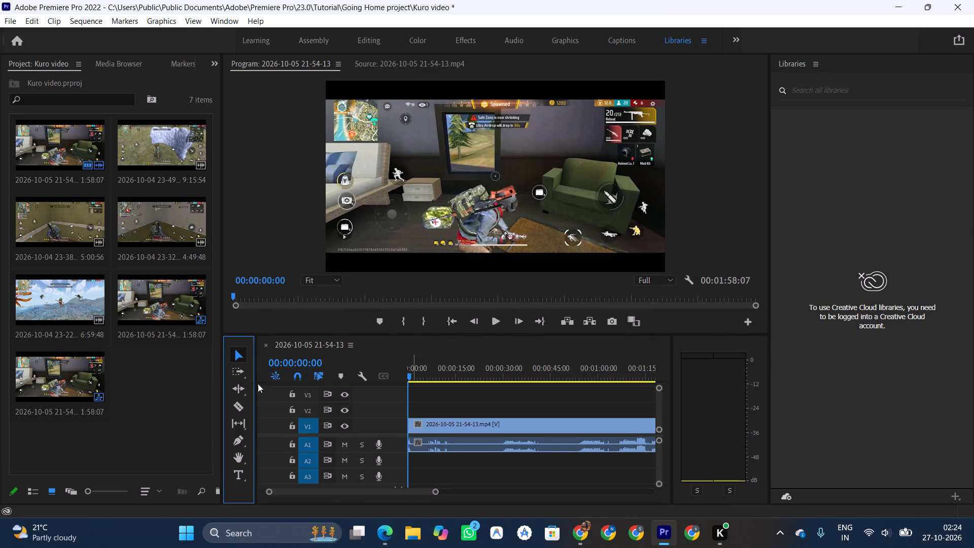
drag(222, 337, 184, 321)
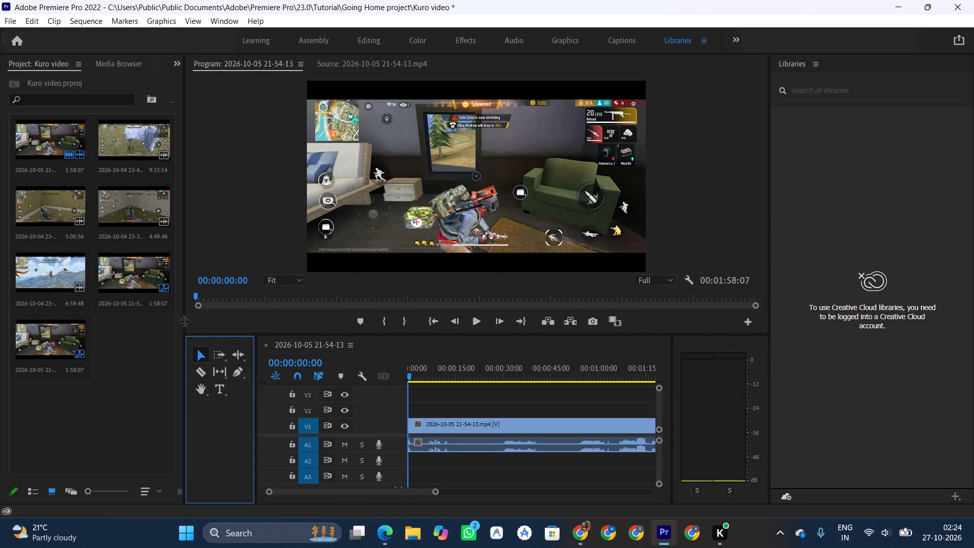
drag(184, 321, 181, 318)
click(878, 210)
right_click(878, 209)
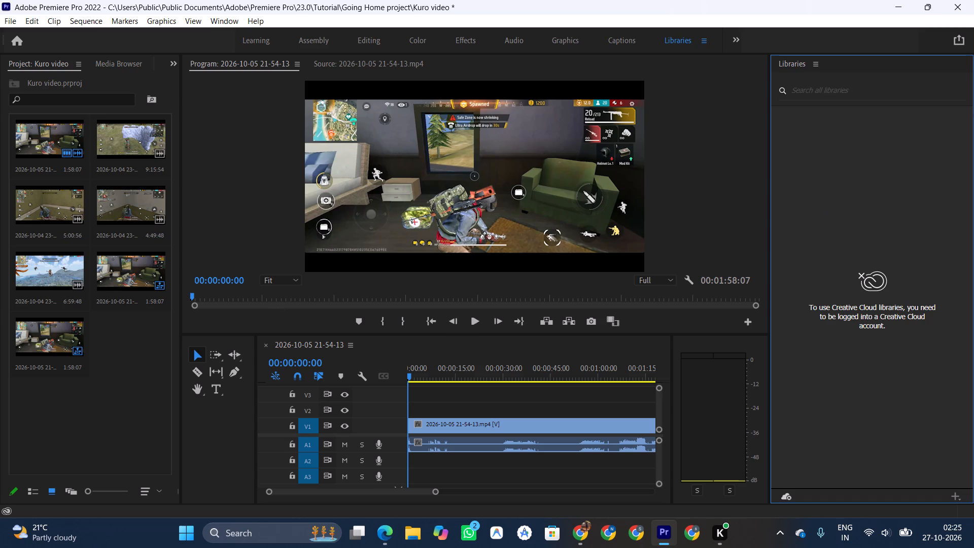
Switch to the Editing workspace.
click(331, 44)
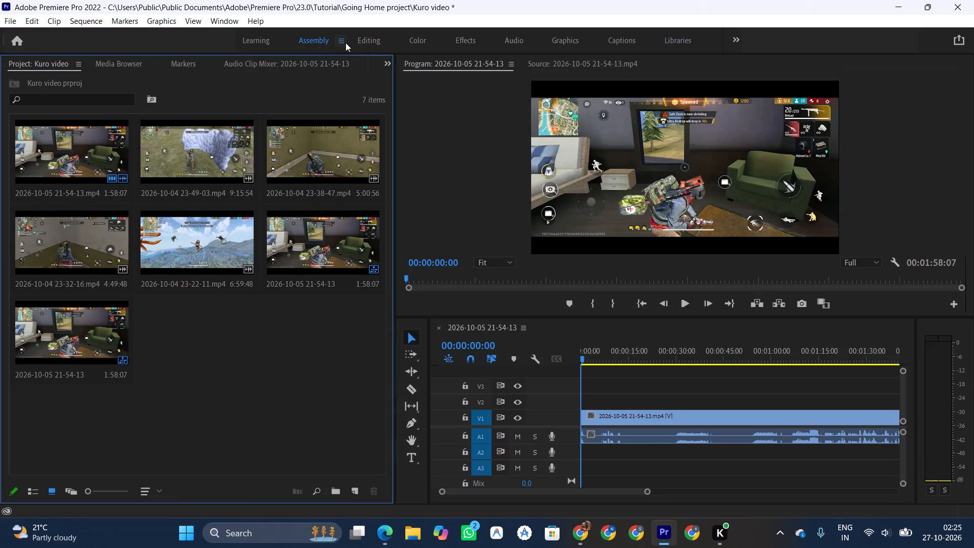
click(363, 41)
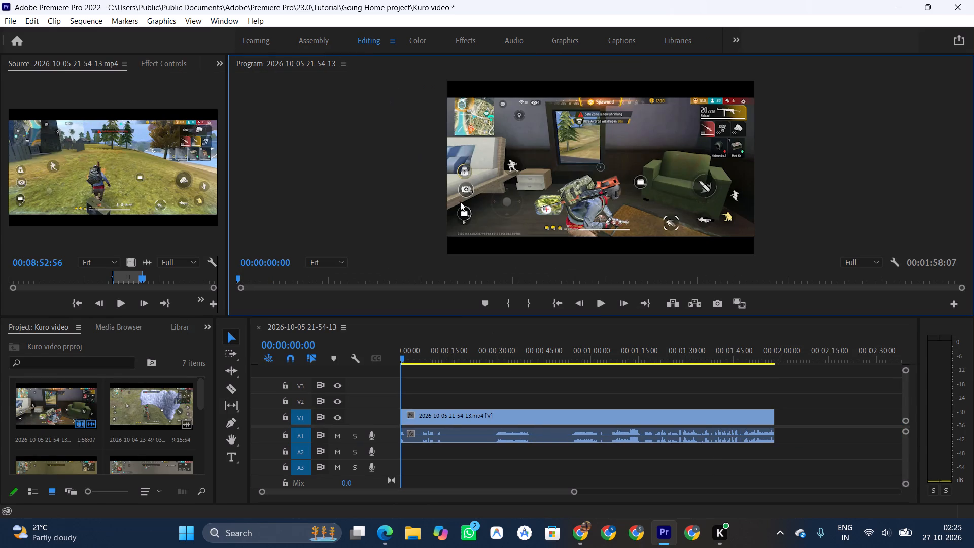
key(1)
drag(141, 277, 0, 282)
key(space)
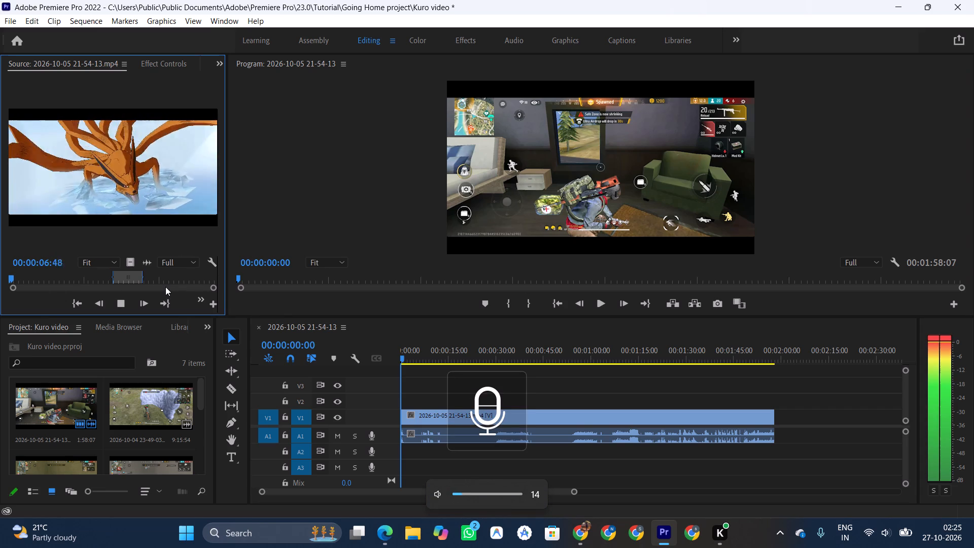
click(11, 278)
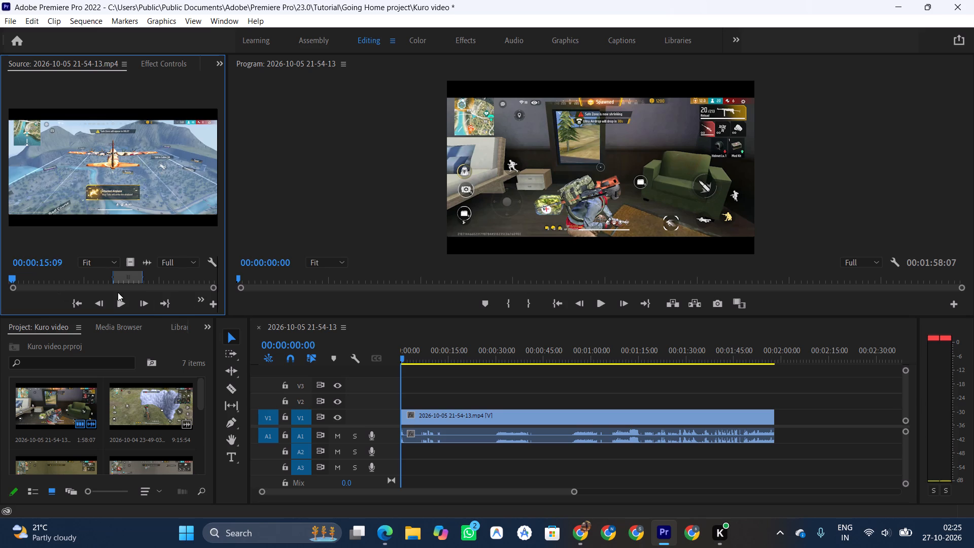
drag(216, 288, 212, 288)
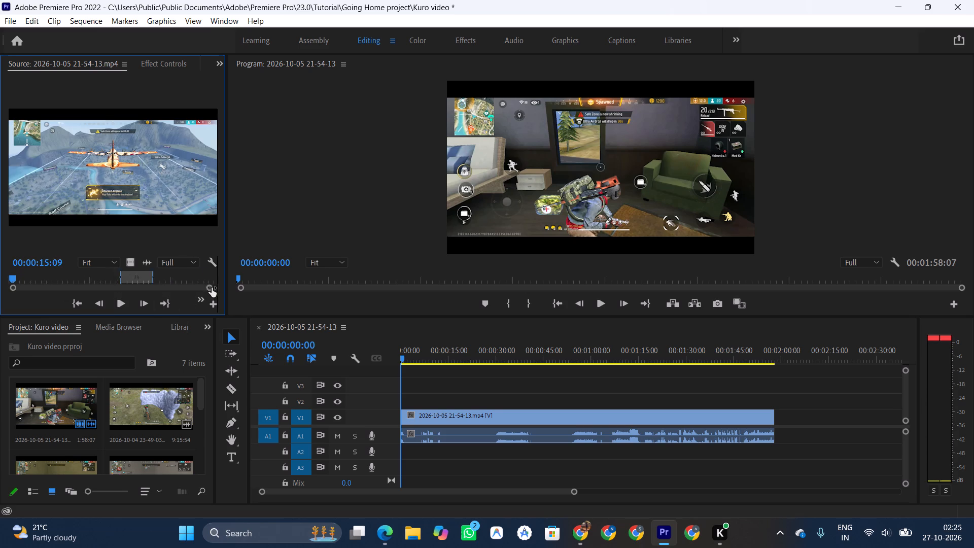
drag(212, 288, 131, 295)
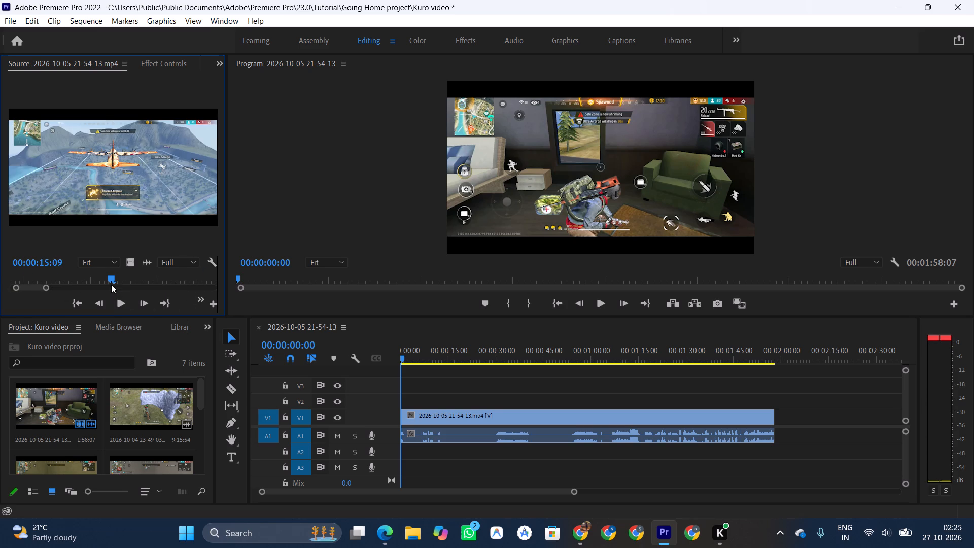
drag(111, 283, 106, 280)
drag(50, 288, 79, 288)
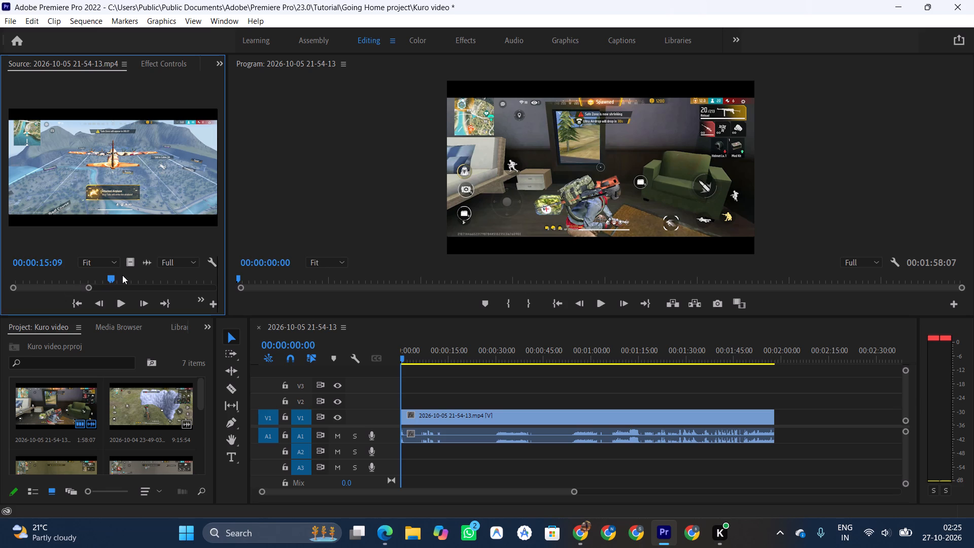
drag(110, 282, 168, 284)
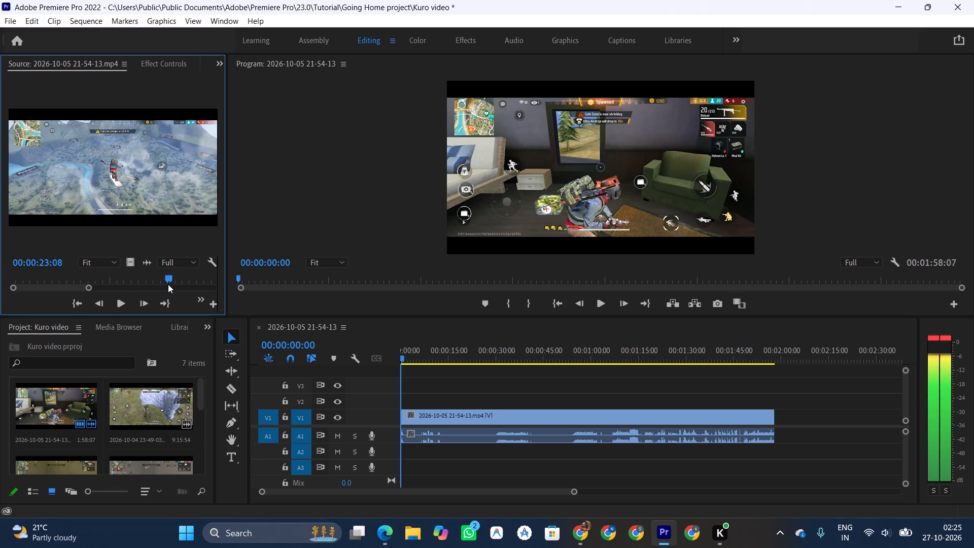
drag(168, 284, 191, 284)
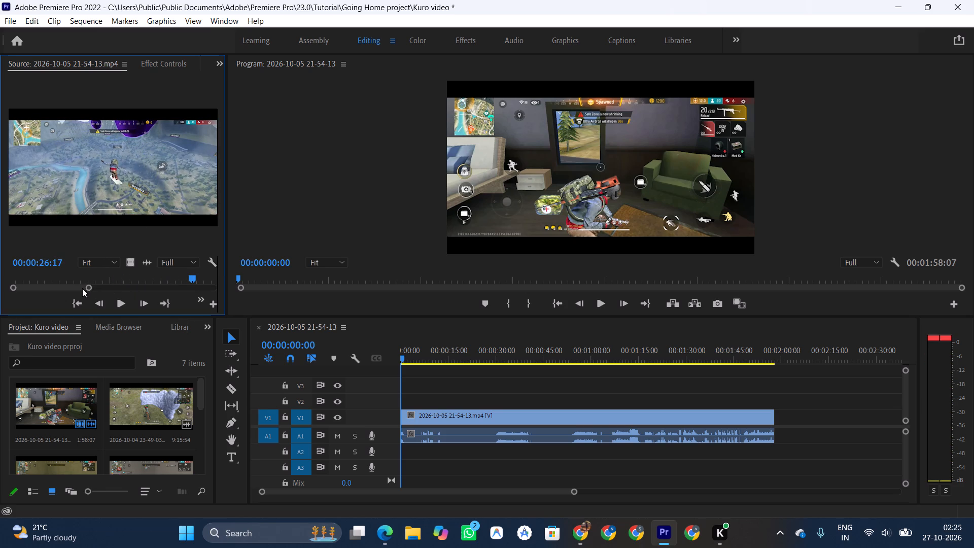
click(81, 288)
drag(87, 288, 112, 290)
Widen the Source monitor to about 40 percent of the window width, narrowing the Program monitor accordingly.
drag(225, 216, 342, 203)
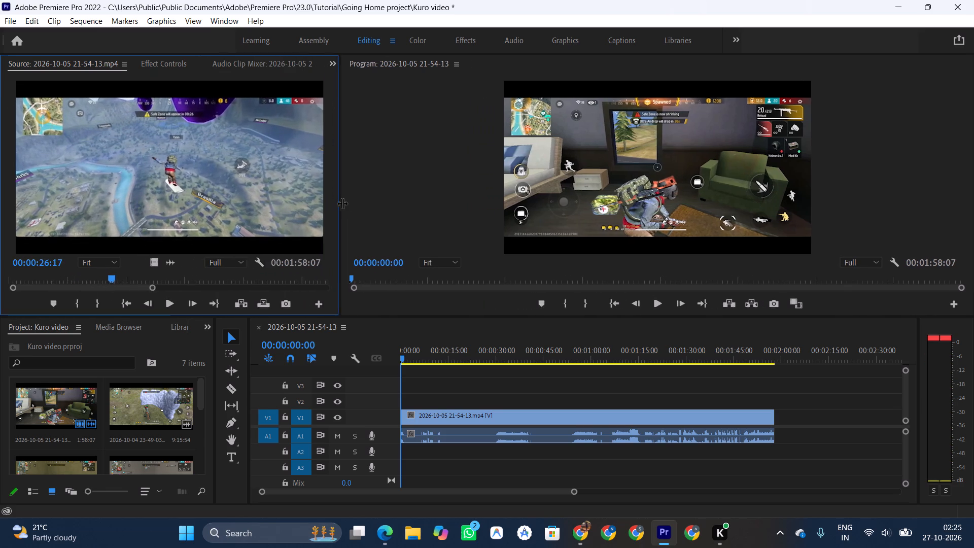
drag(342, 203, 382, 193)
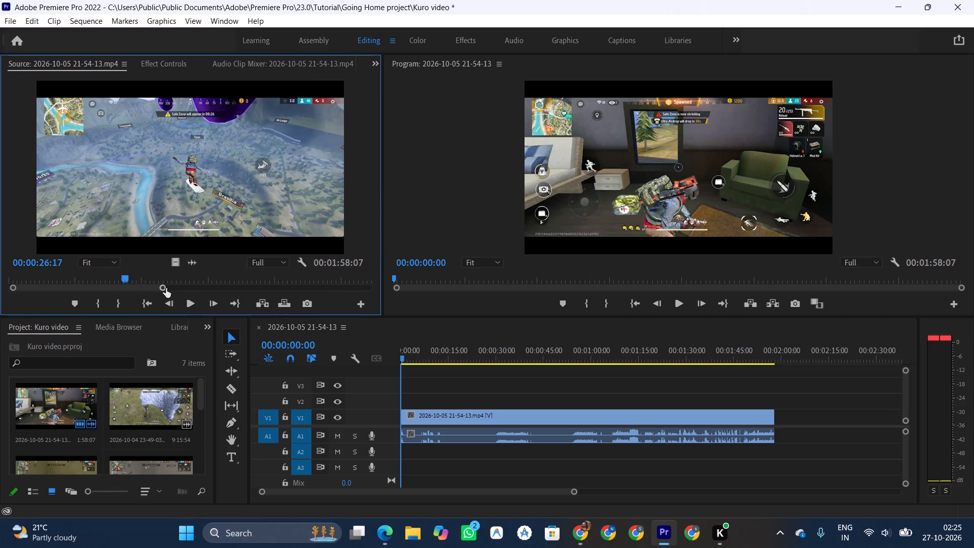
Scrub the source clip onward to about 00:01:23 to examine the landing and first indoor gameplay.
drag(163, 288, 177, 288)
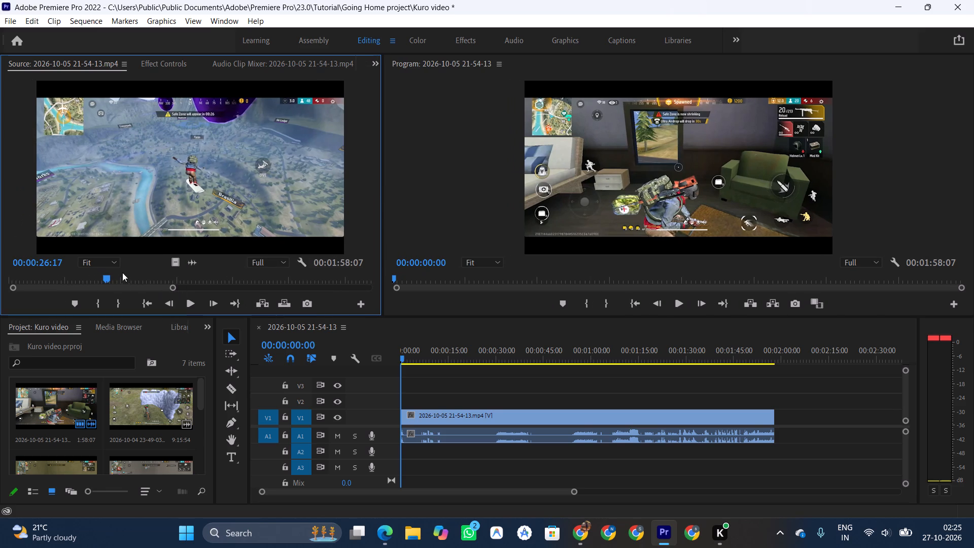
drag(109, 279, 184, 281)
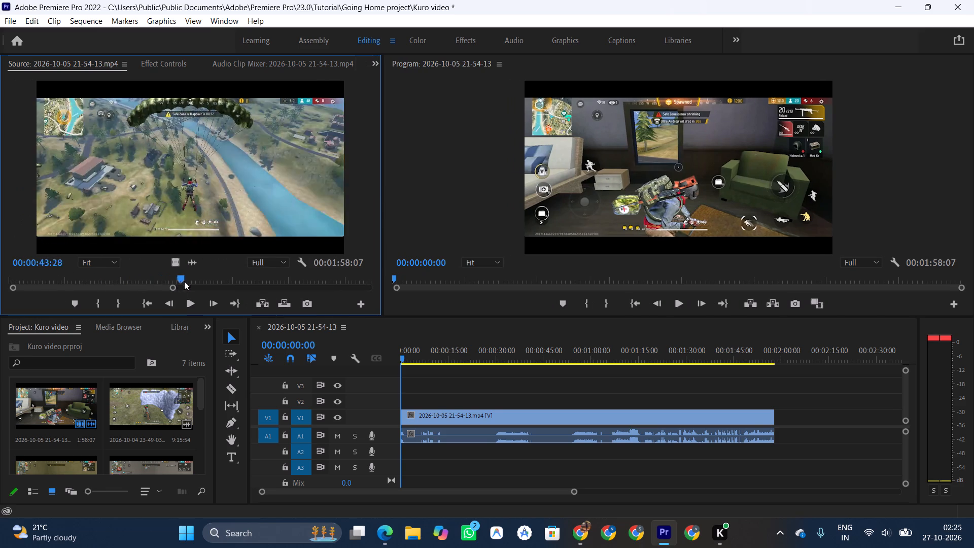
drag(184, 281, 242, 272)
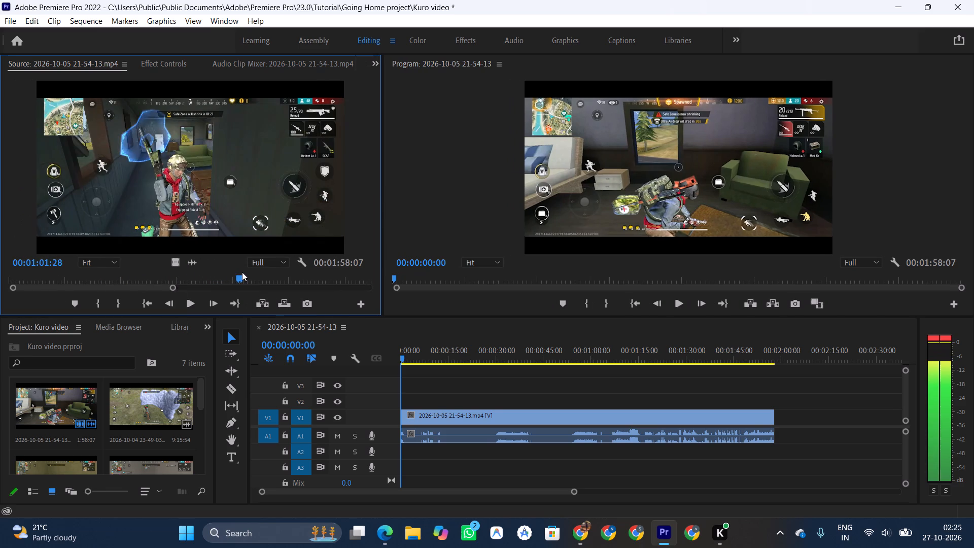
drag(242, 272, 276, 262)
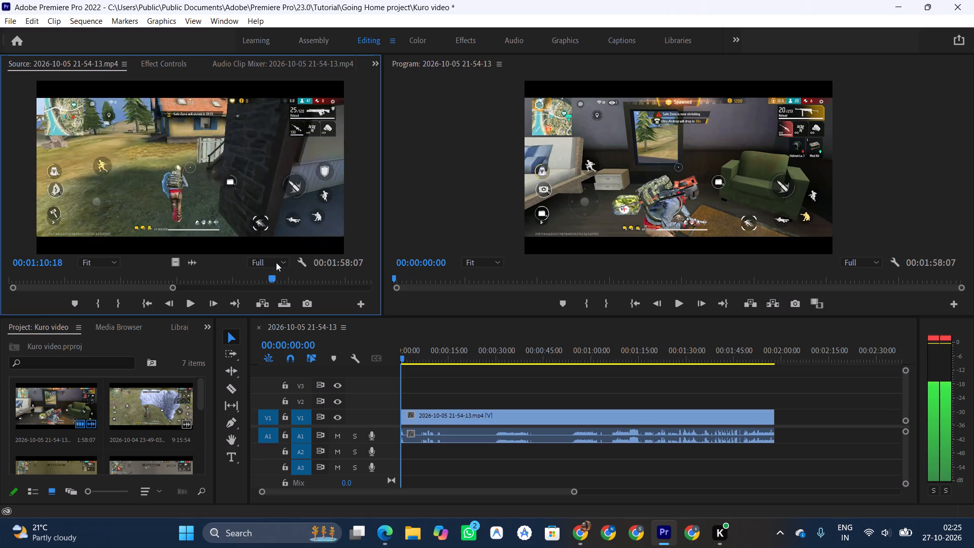
drag(276, 262, 323, 260)
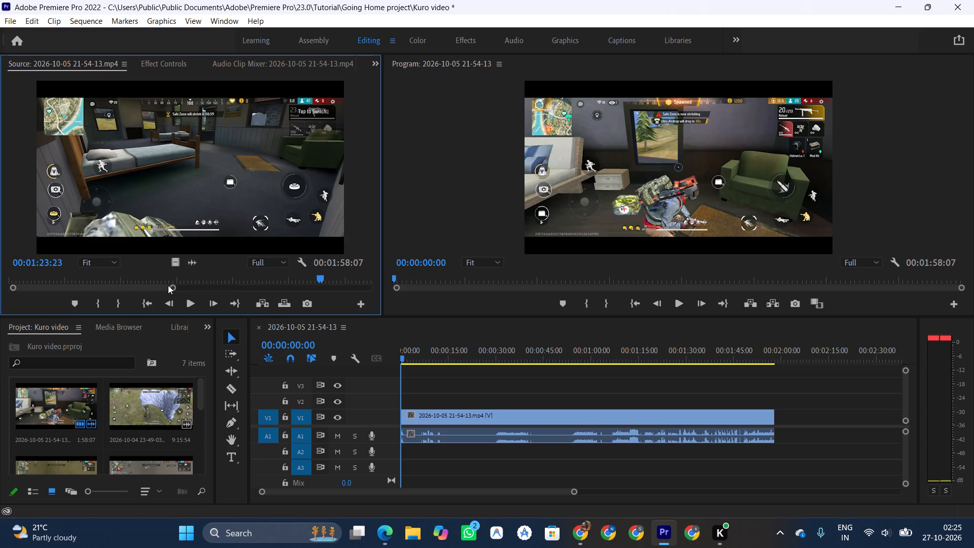
Scrub the source clip between about 00:02:05 and 00:03:30, and play the passages leading up to 00:03:01 and from 00:01:49.
drag(178, 284, 222, 282)
drag(226, 285, 300, 291)
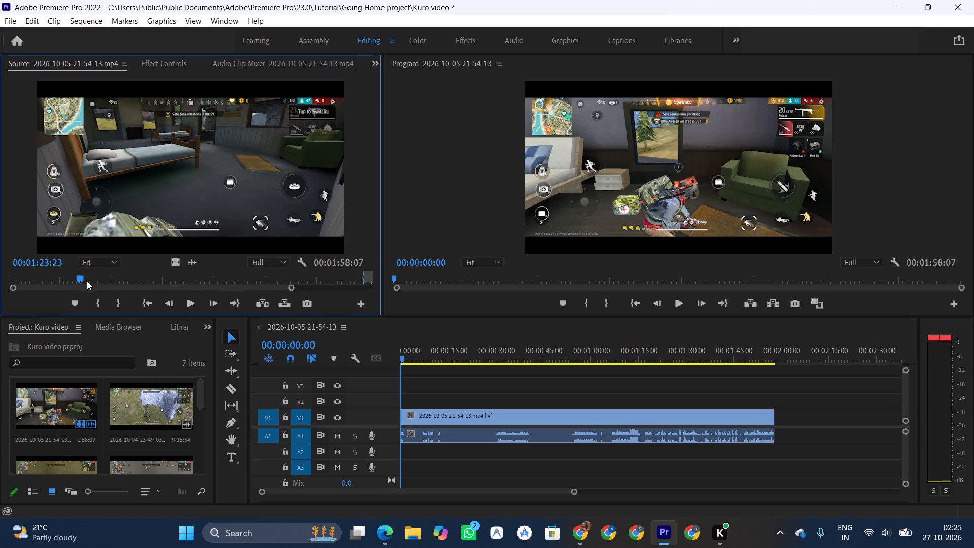
drag(83, 279, 122, 279)
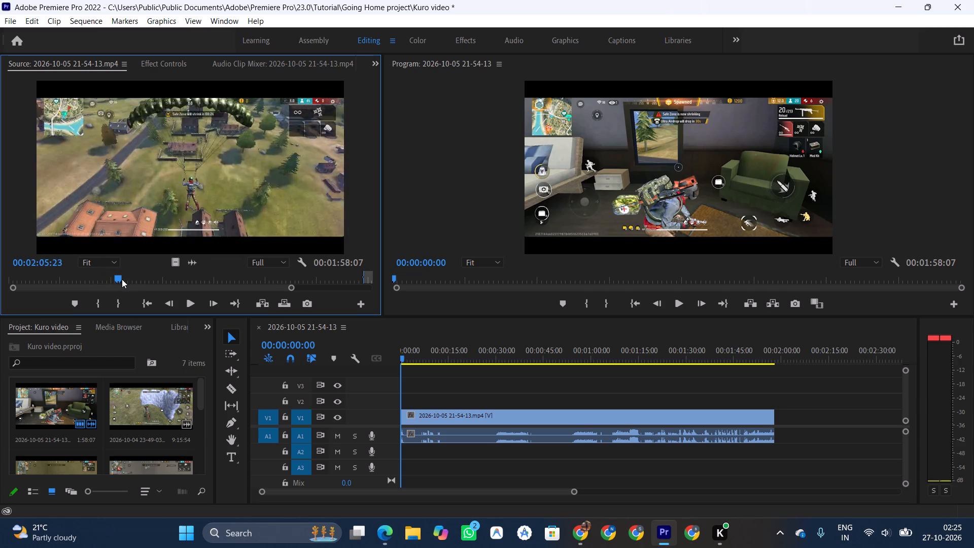
drag(122, 279, 195, 271)
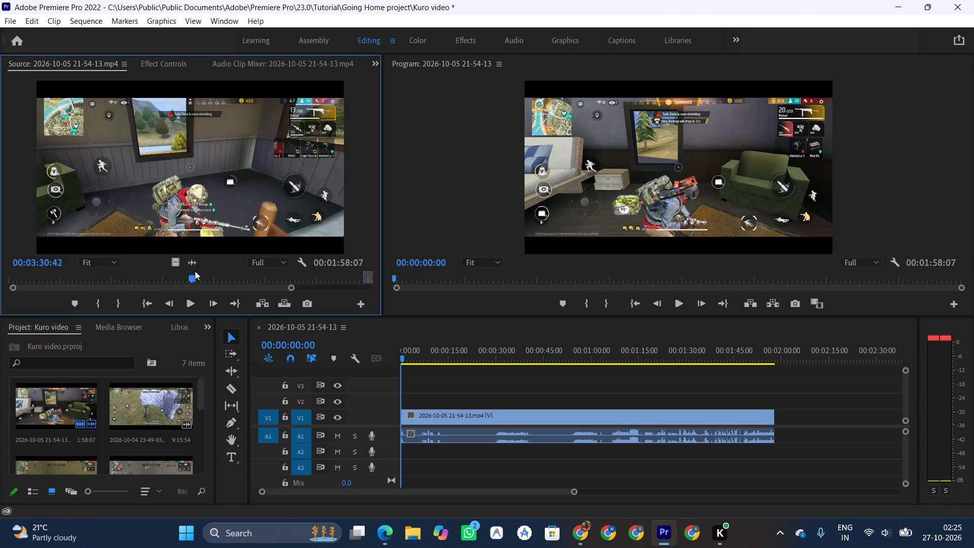
drag(195, 271, 172, 270)
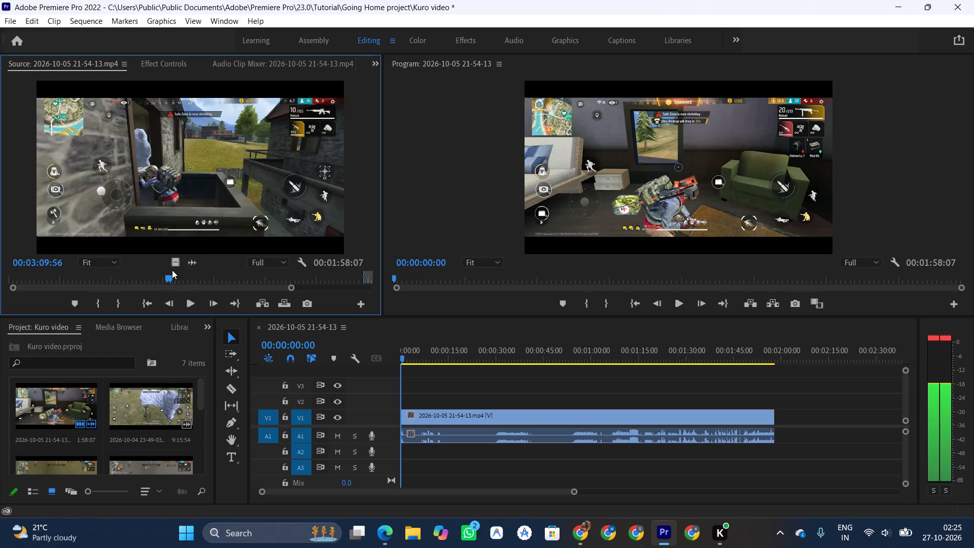
drag(172, 270, 154, 268)
key(space)
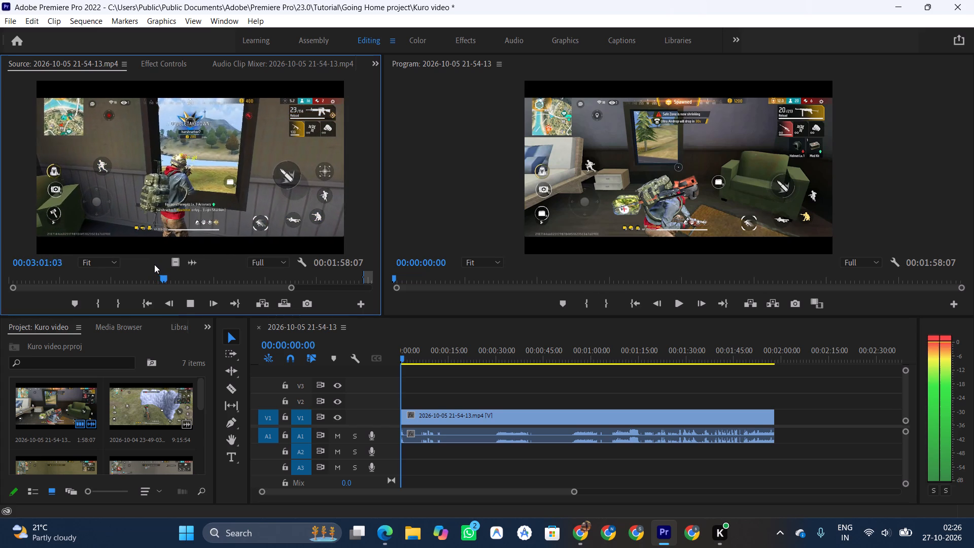
key(space)
click(103, 278)
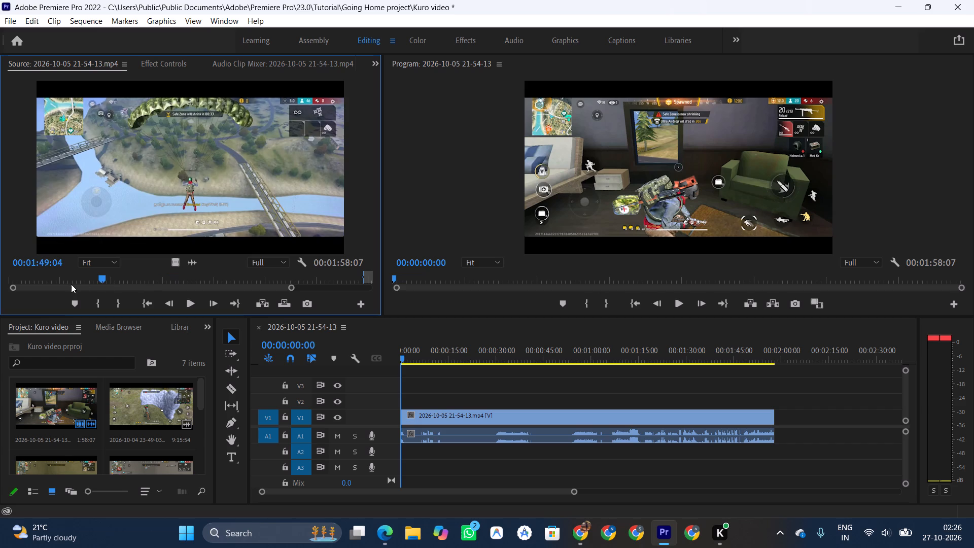
key(space)
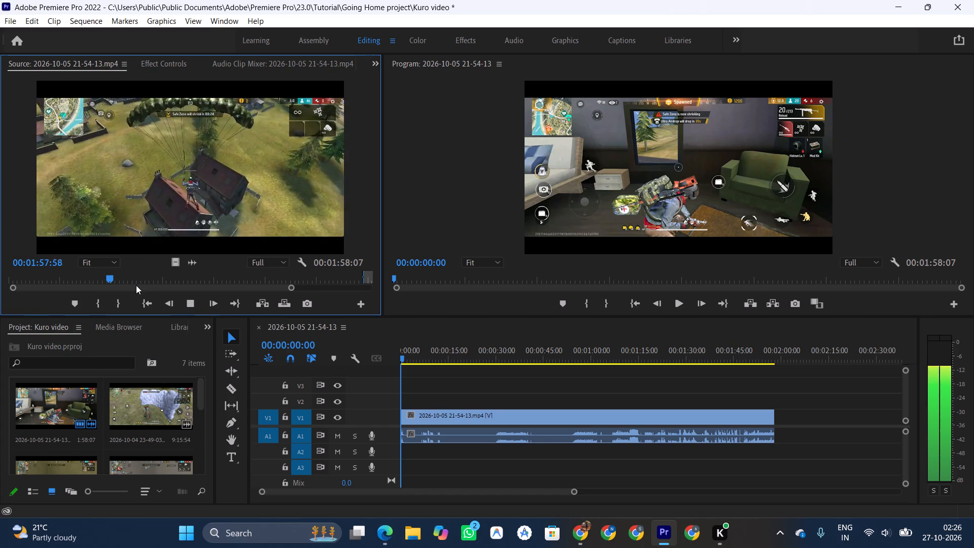
key(space)
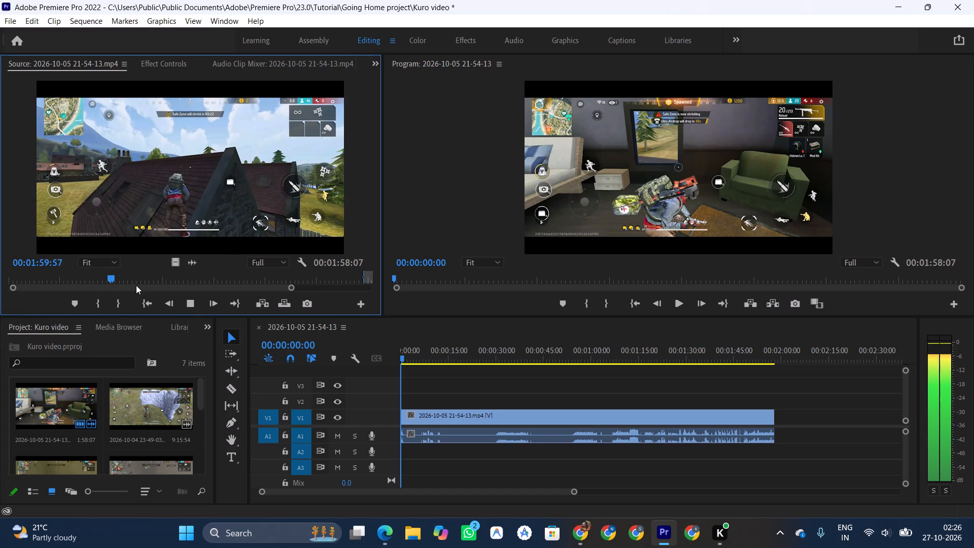
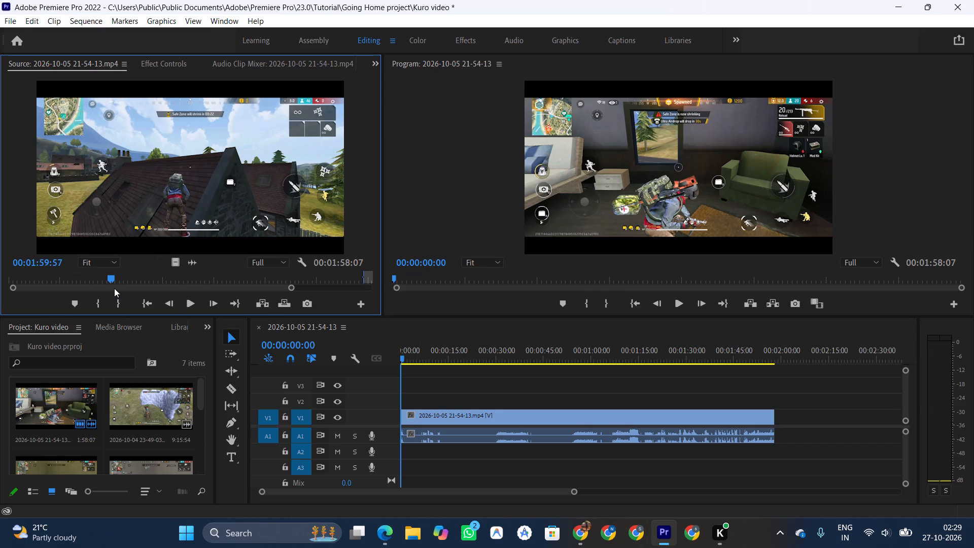
Play the source clip's rooftop passage from about 00:01:59 to 00:02:03.
key(space)
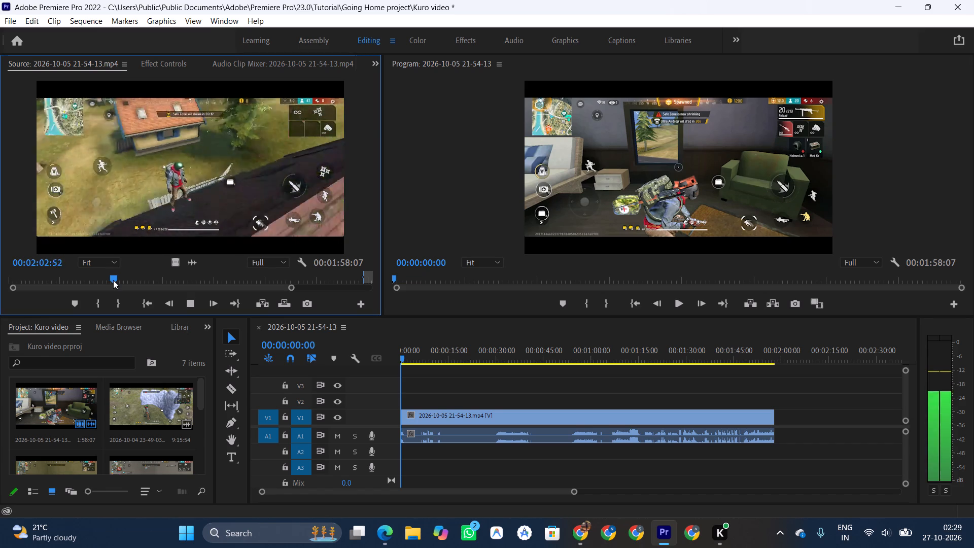
key(space)
click(471, 410)
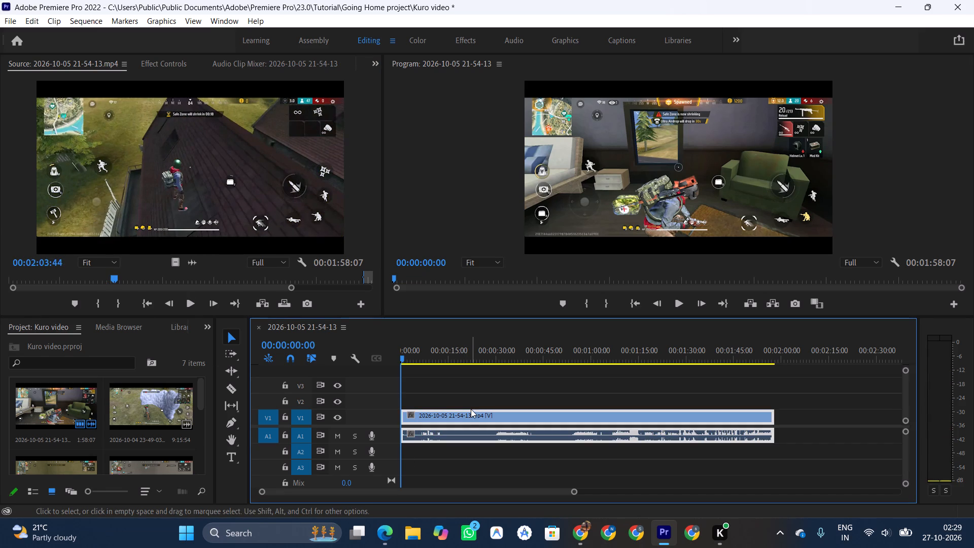
key(Delete)
Review the source clip between about 00:02:04 and 00:03:08, and mark an In point at 00:02:40:41, before the player enters the house.
click(108, 232)
key(space)
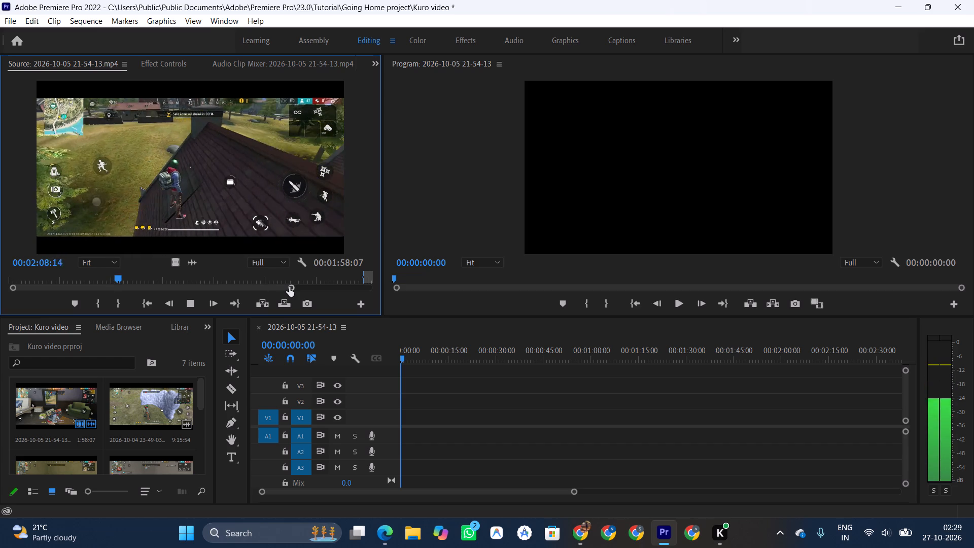
drag(289, 287, 269, 287)
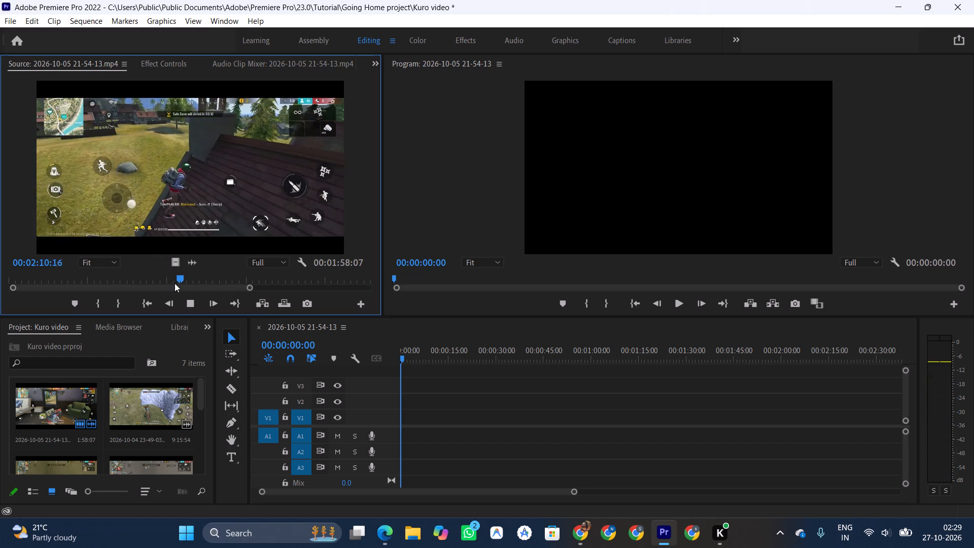
drag(177, 282, 212, 284)
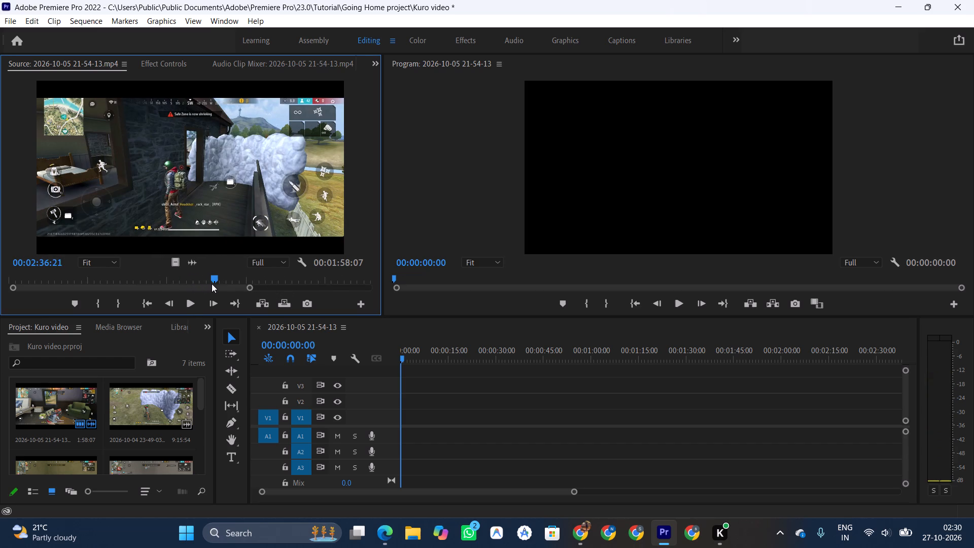
drag(212, 284, 262, 284)
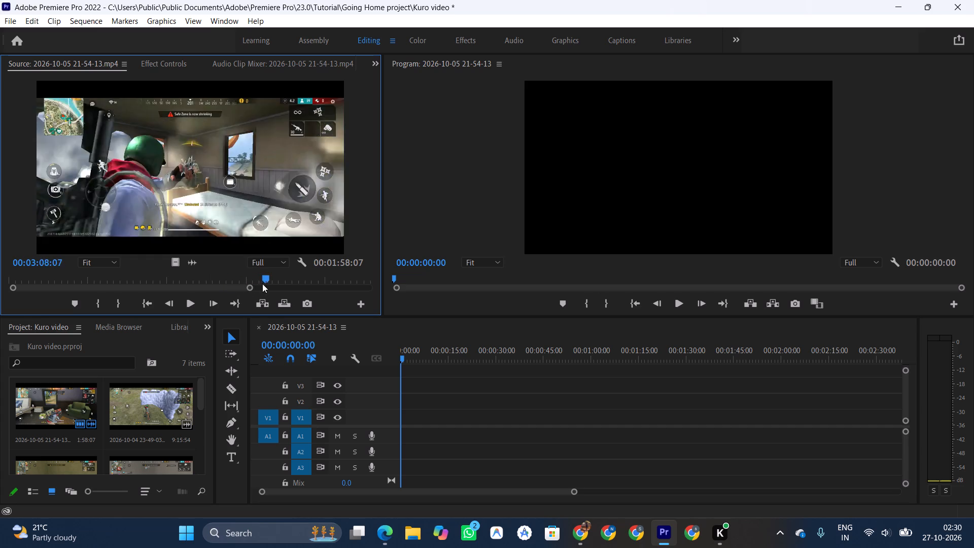
drag(262, 284, 250, 277)
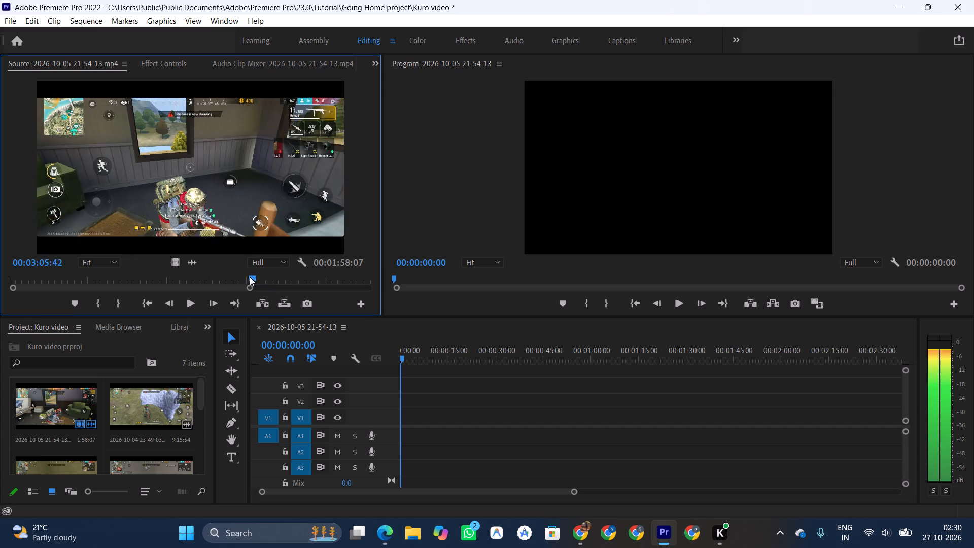
drag(250, 277, 220, 277)
key(space)
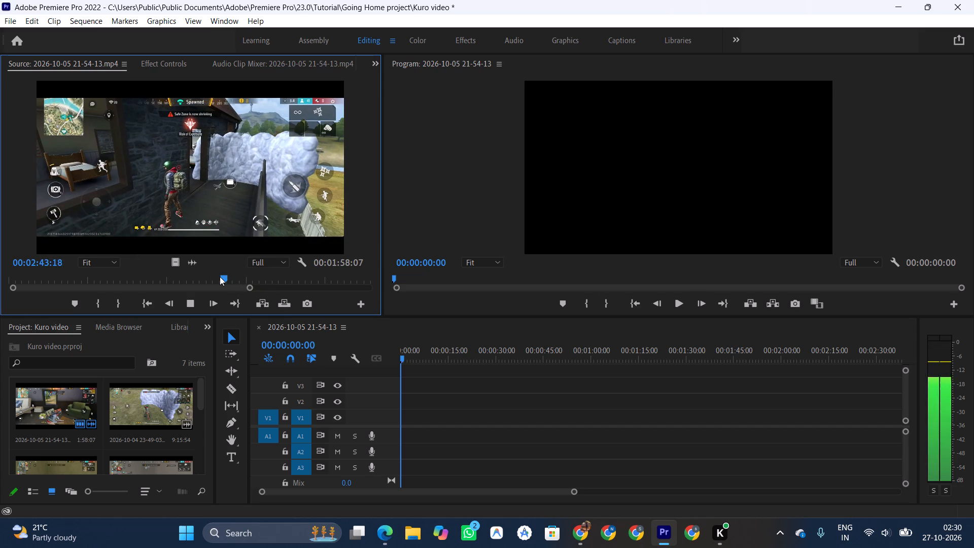
key(space)
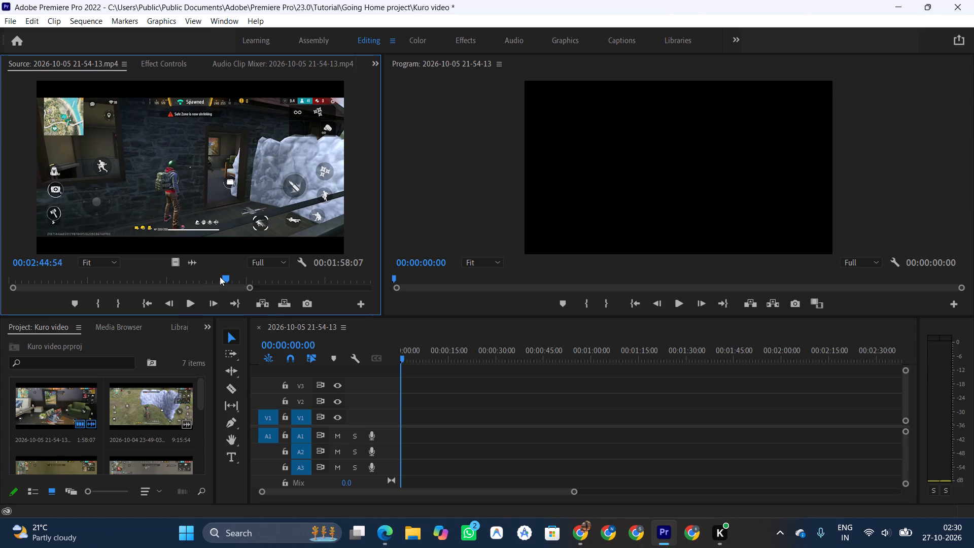
drag(226, 276, 221, 276)
key(i)
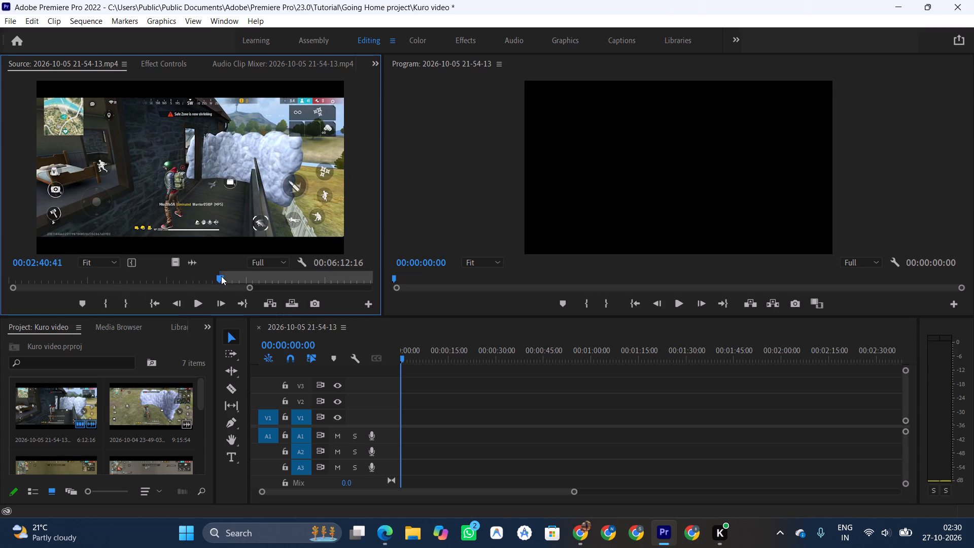
Play the source clip on through the indoor fight and mark an Out point at 00:02:57:40.
key(space)
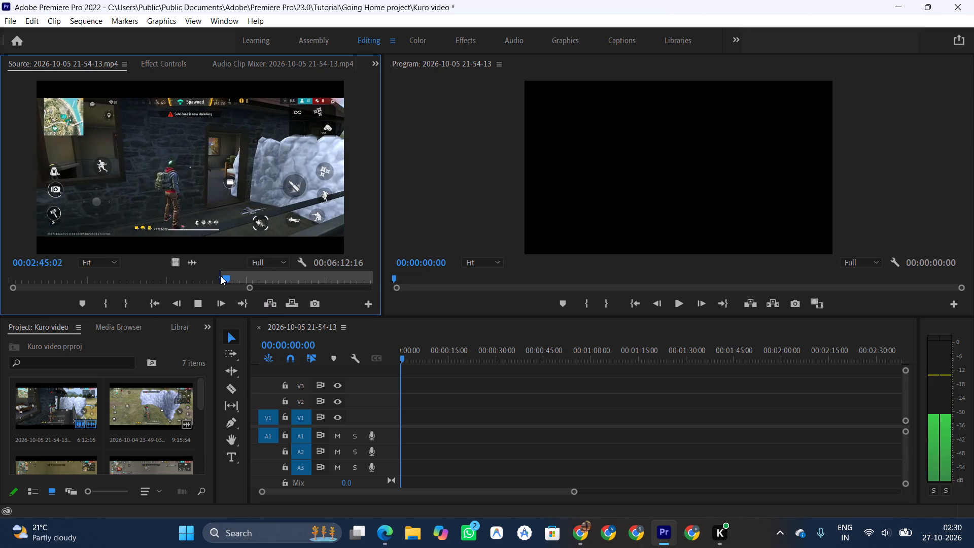
key(space)
key(space)
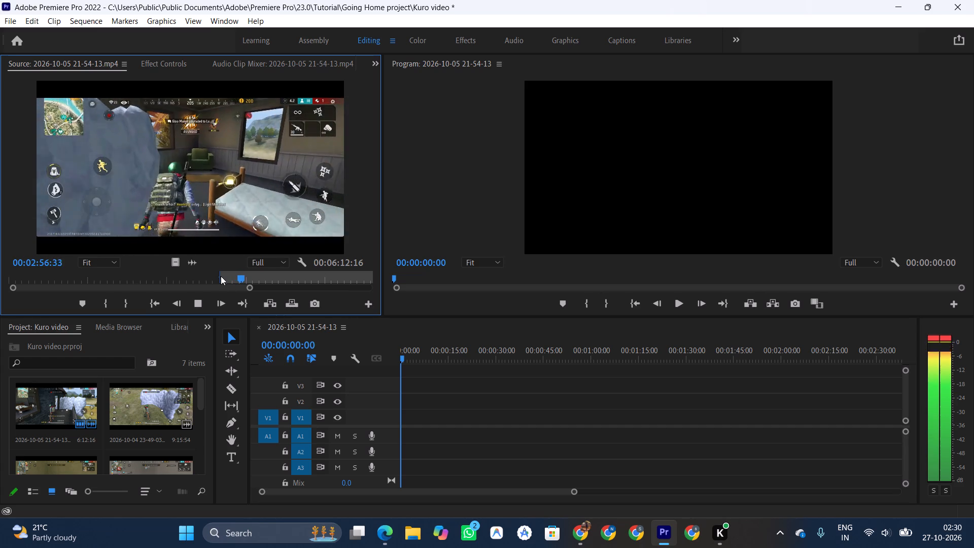
key(space)
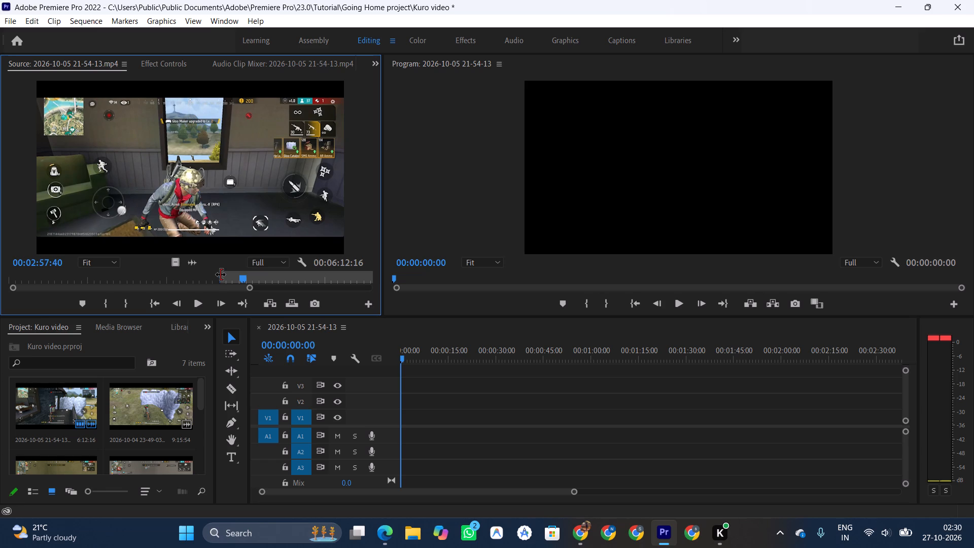
key(o)
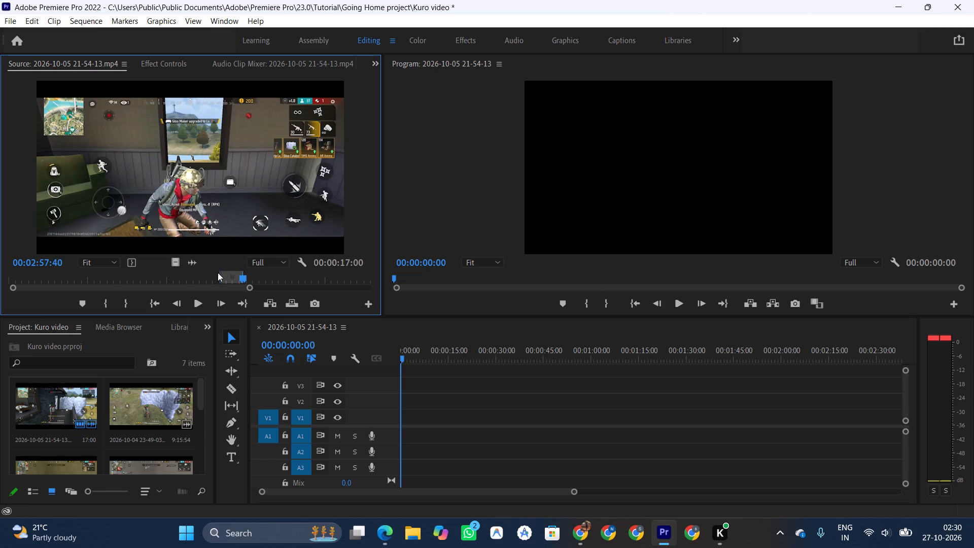
Place the marked source passage at the start of the sequence, with video on V1 and audio on A1.
drag(206, 221, 405, 406)
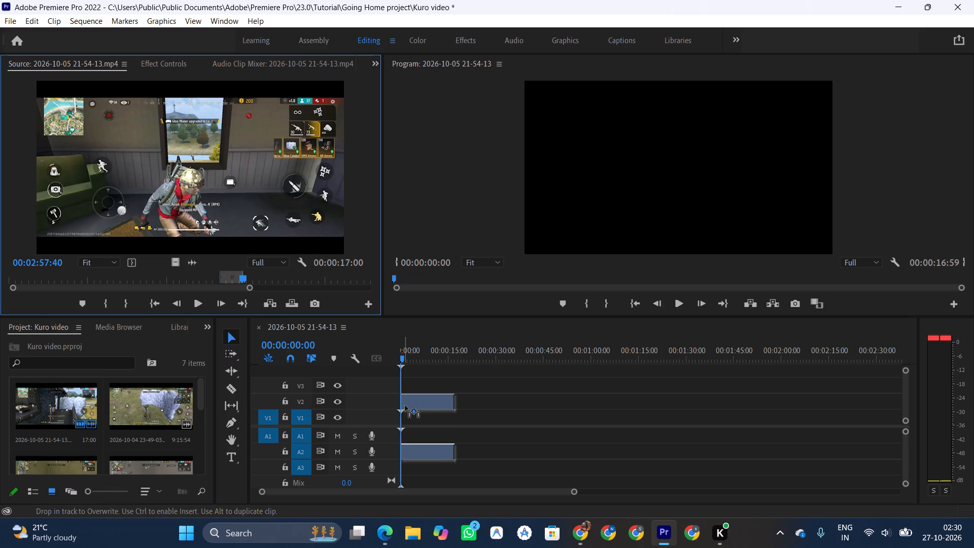
drag(405, 406, 407, 439)
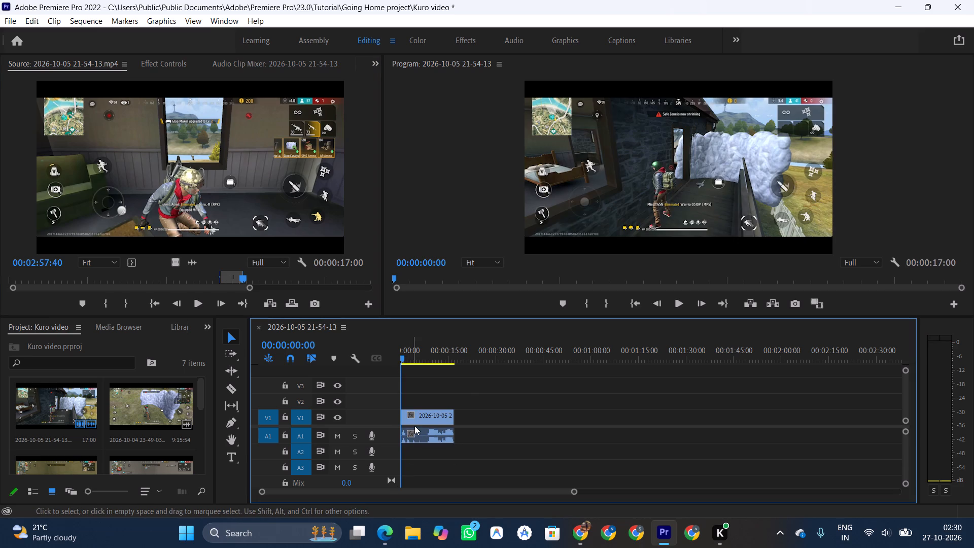
Play the placed clip in the sequence from 00:00:00:00 to about 00:00:16:48 to check the cut, with the timeline zoomed in.
click(428, 359)
drag(428, 357, 375, 359)
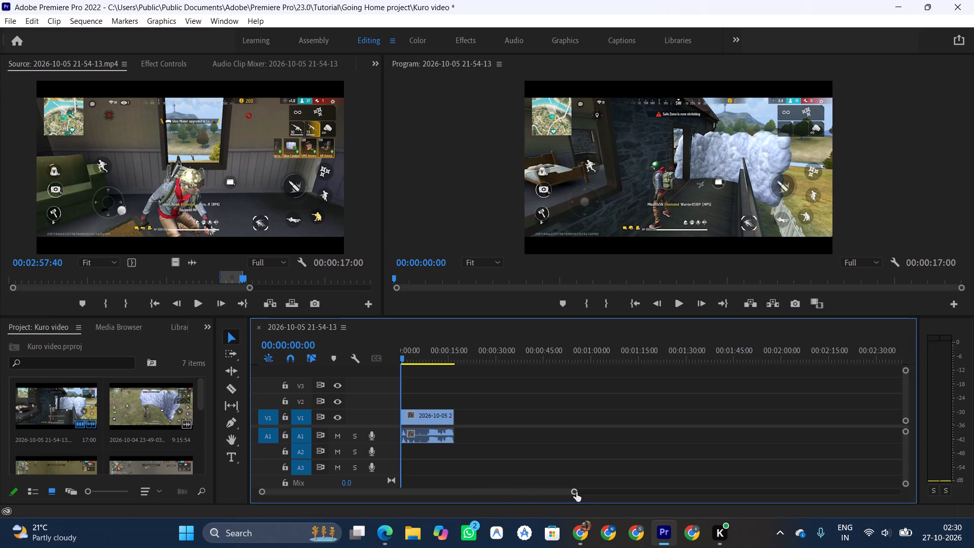
drag(576, 491, 485, 486)
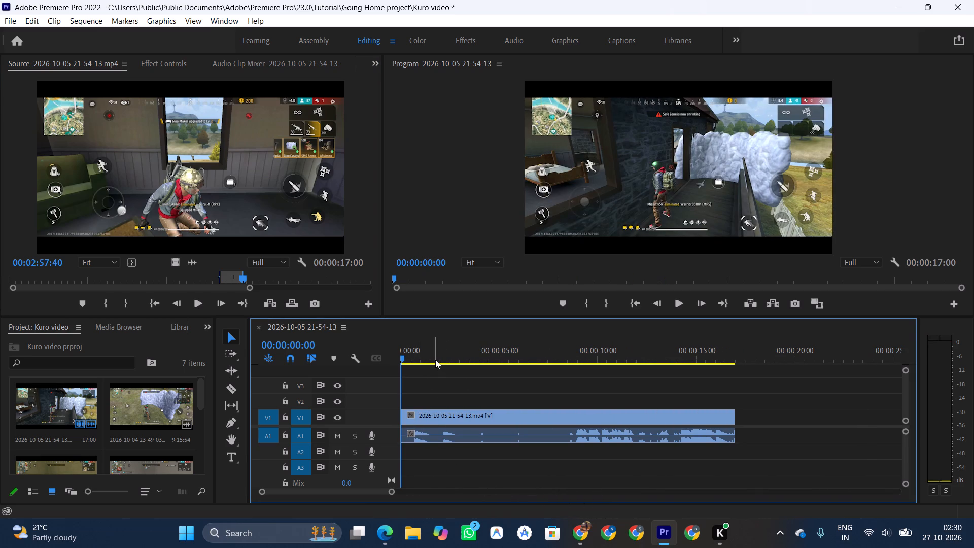
click(435, 360)
drag(427, 359, 374, 359)
key(space)
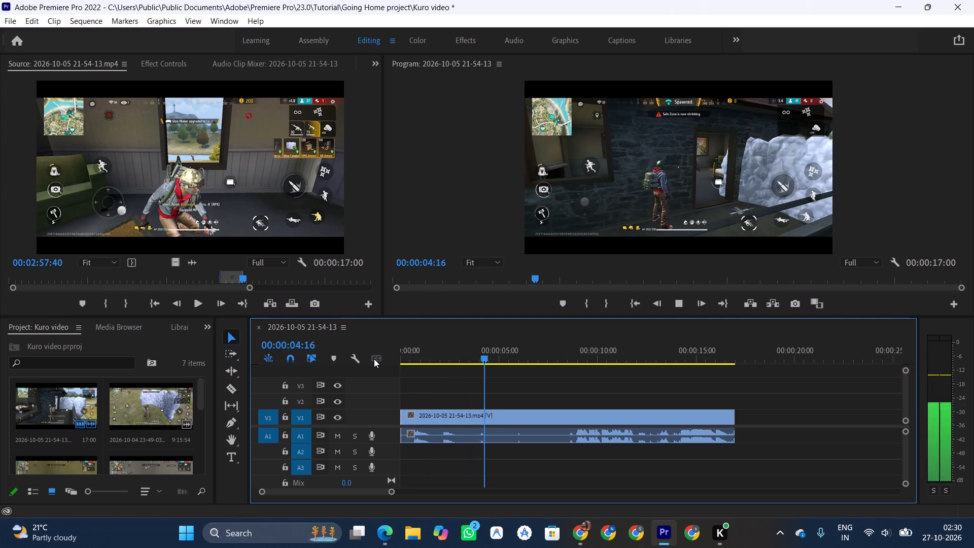
key(space)
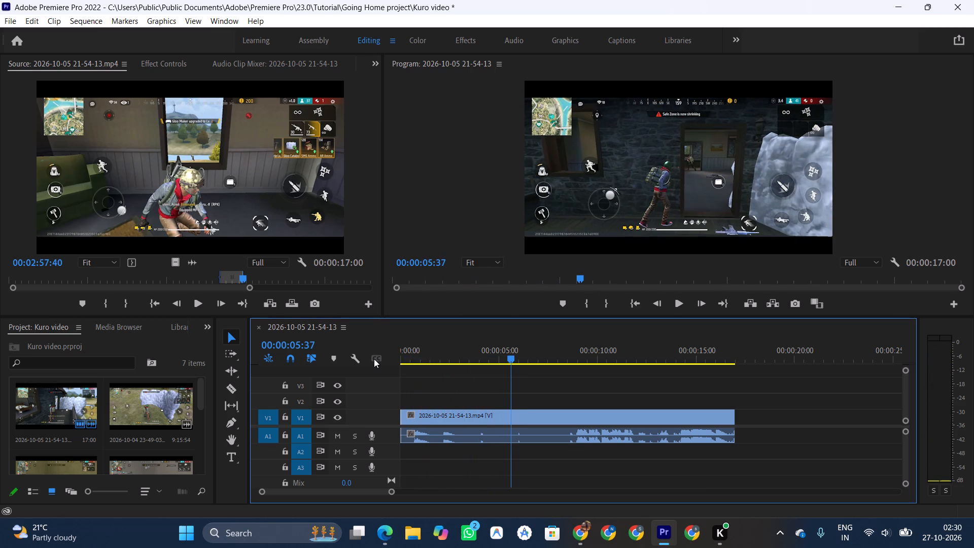
key(space)
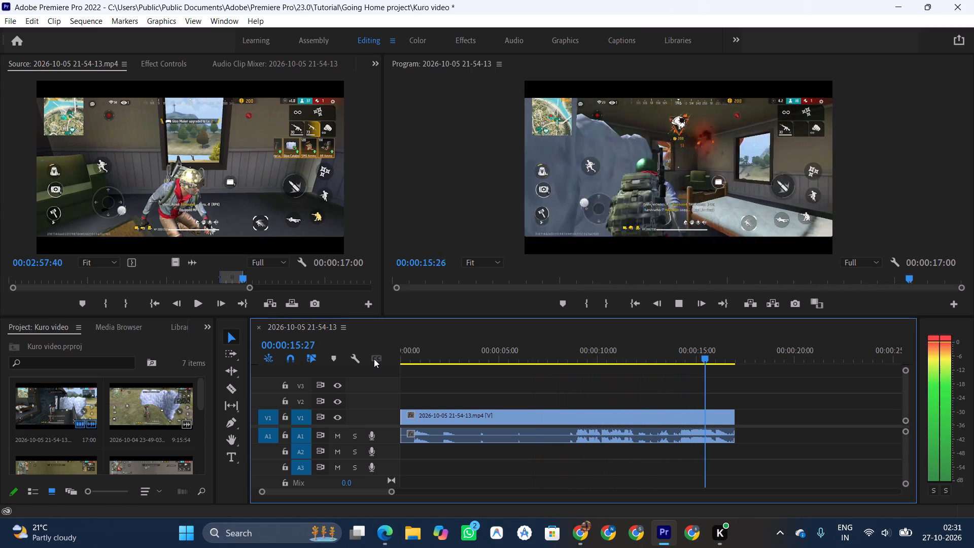
key(space)
key(space)
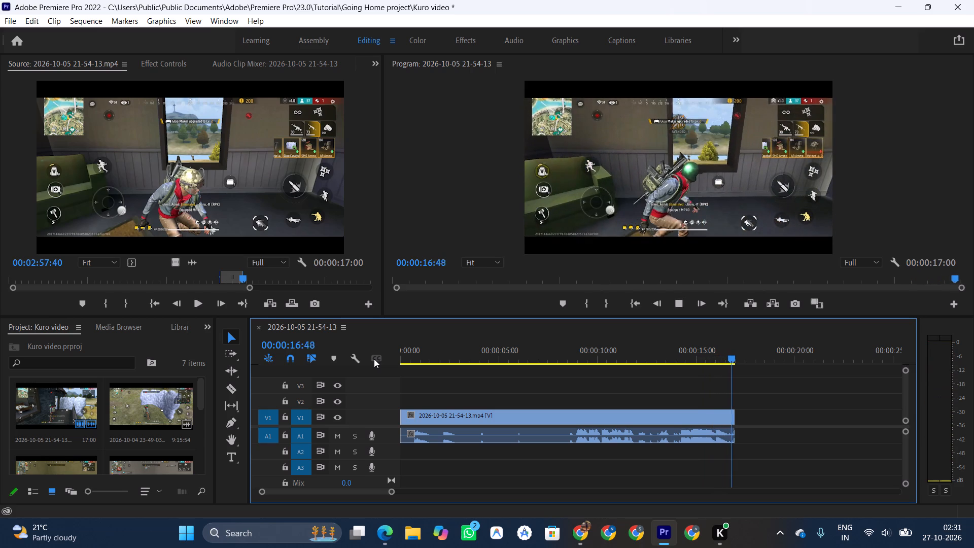
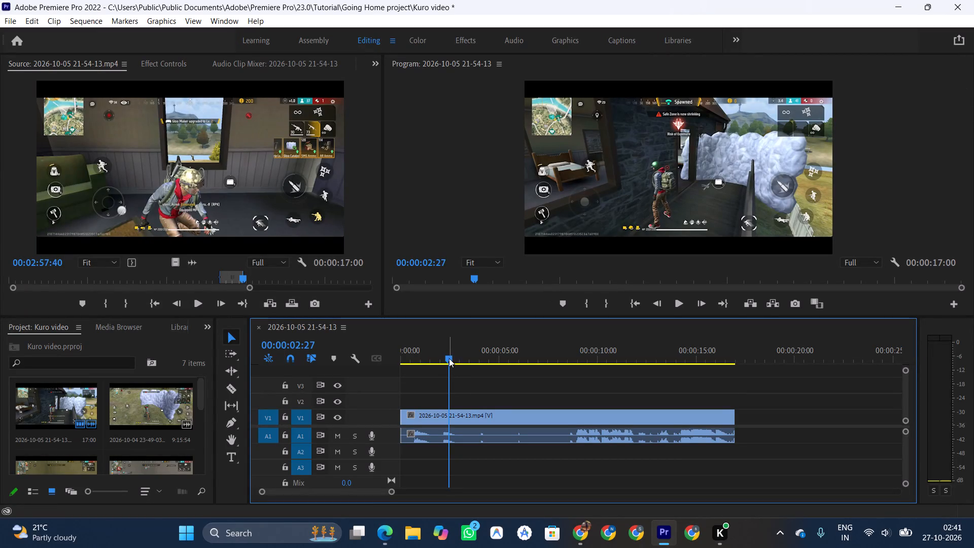
Split the sequence clip at about 00:00:03:19 and ripple-delete the opening part before the cut.
drag(449, 358, 387, 358)
key(space)
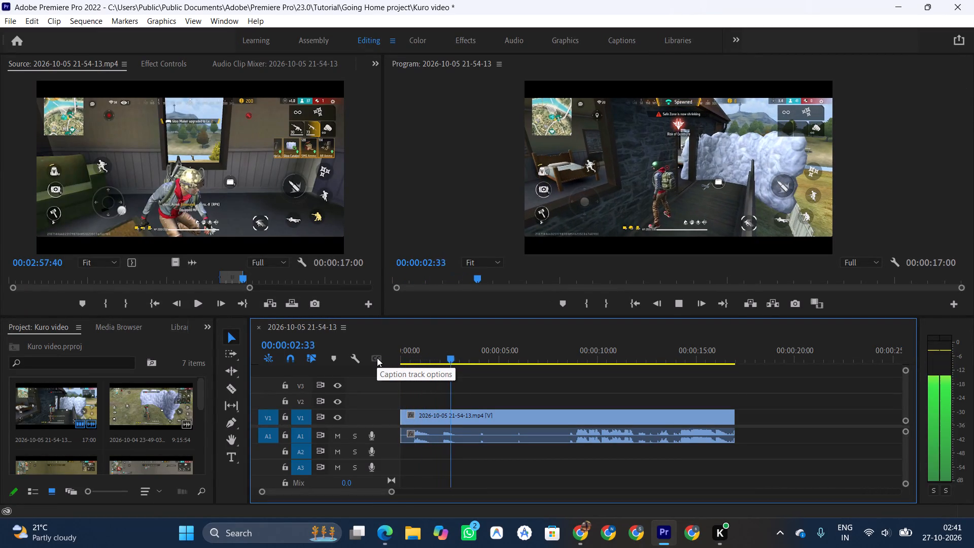
key(space)
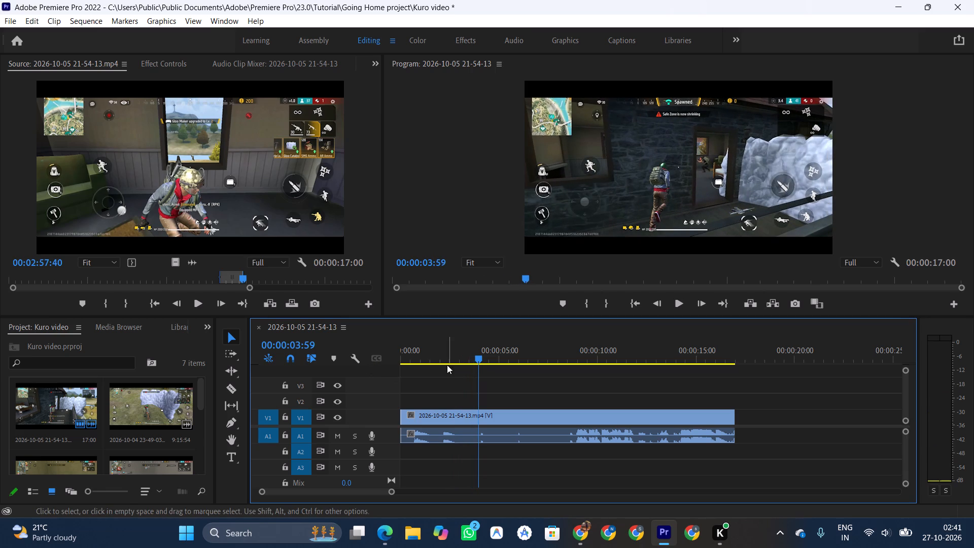
drag(476, 357, 392, 363)
key(space)
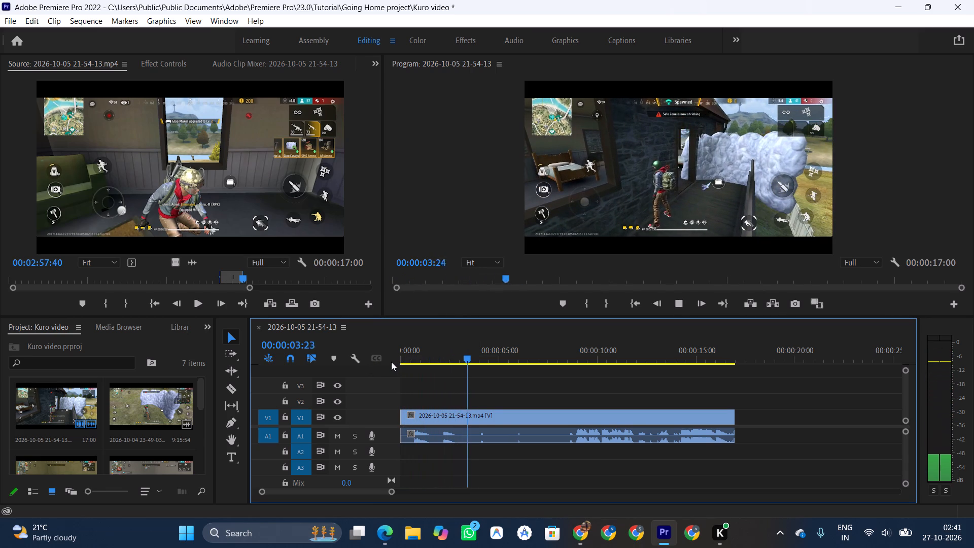
key(space)
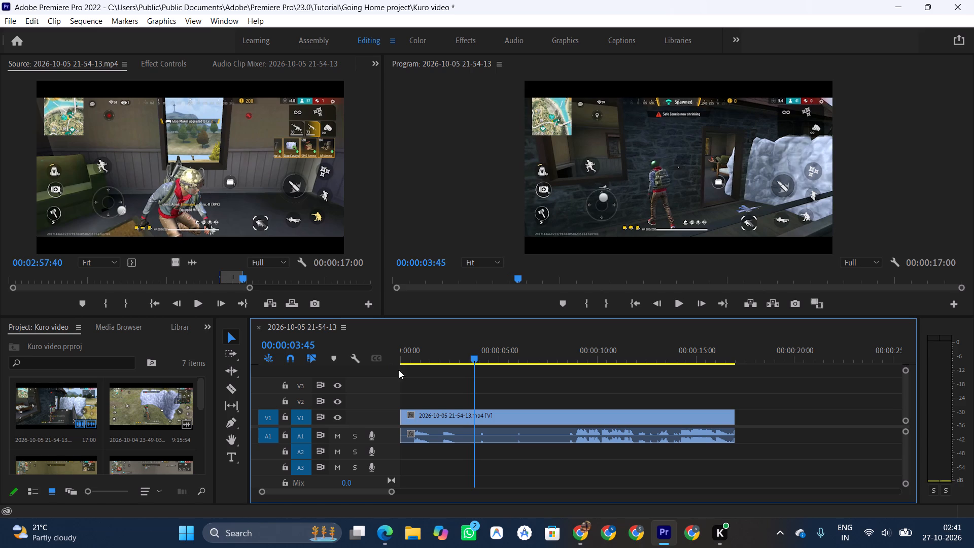
key(c)
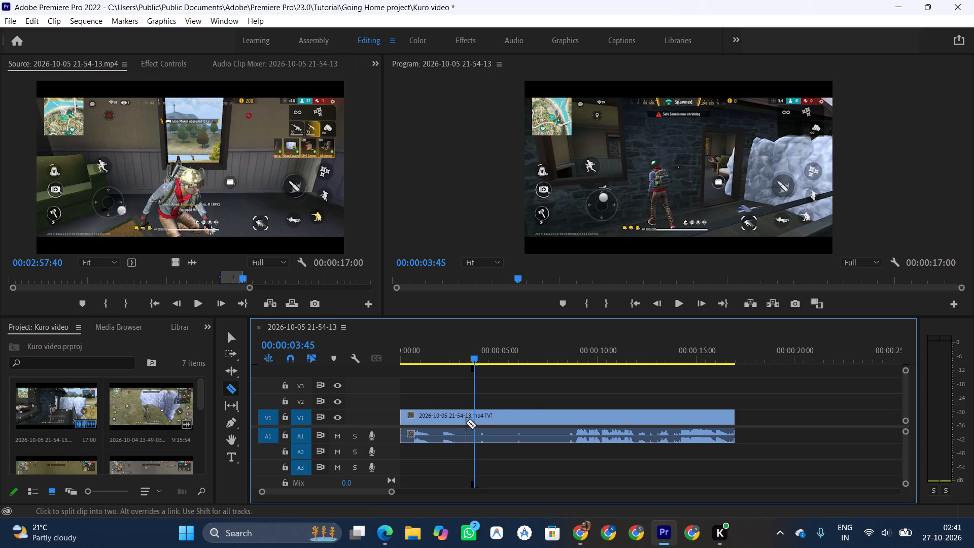
click(466, 423)
key(v)
click(447, 417)
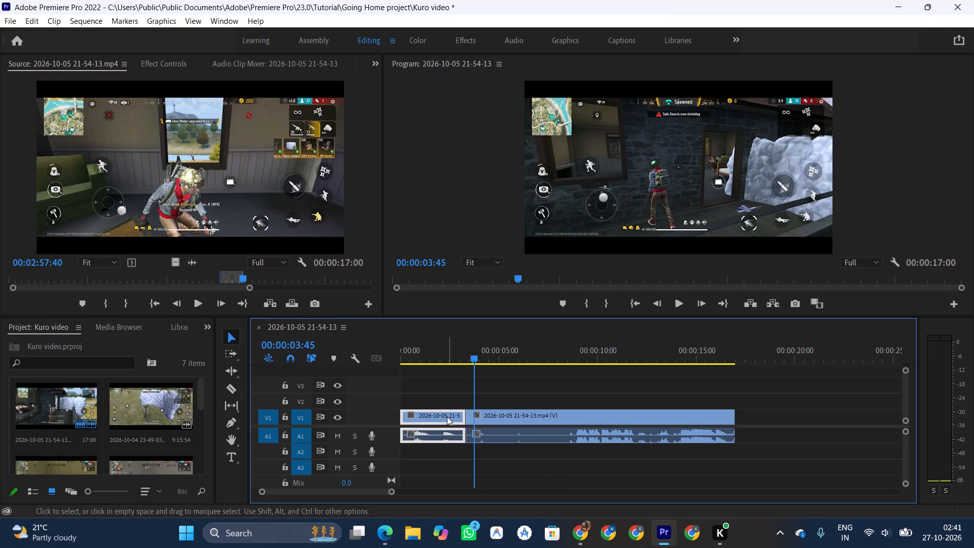
key(shift+BackSpace)
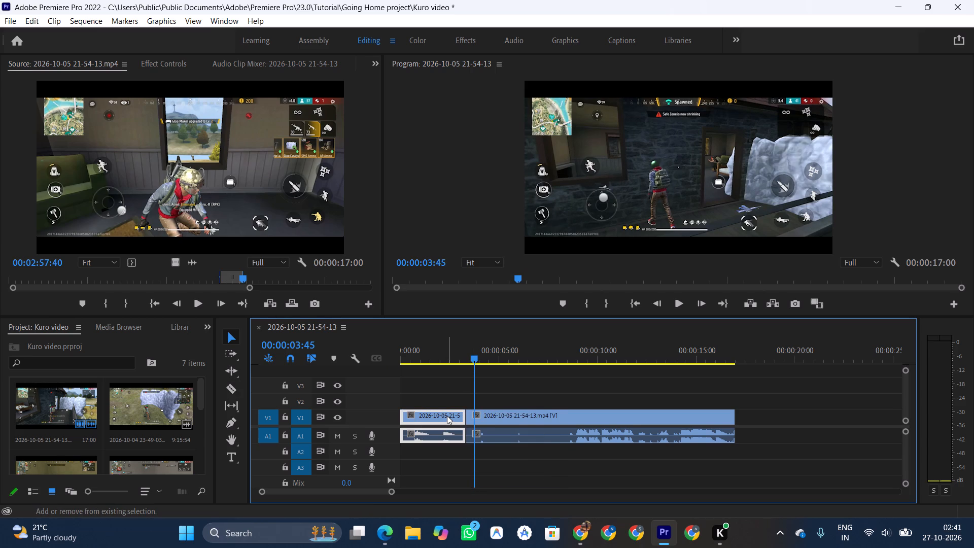
key(shift+Delete)
Play the shortened clip from the start and split it at 00:00:03:26, while the player stands outside the doorway.
key(space)
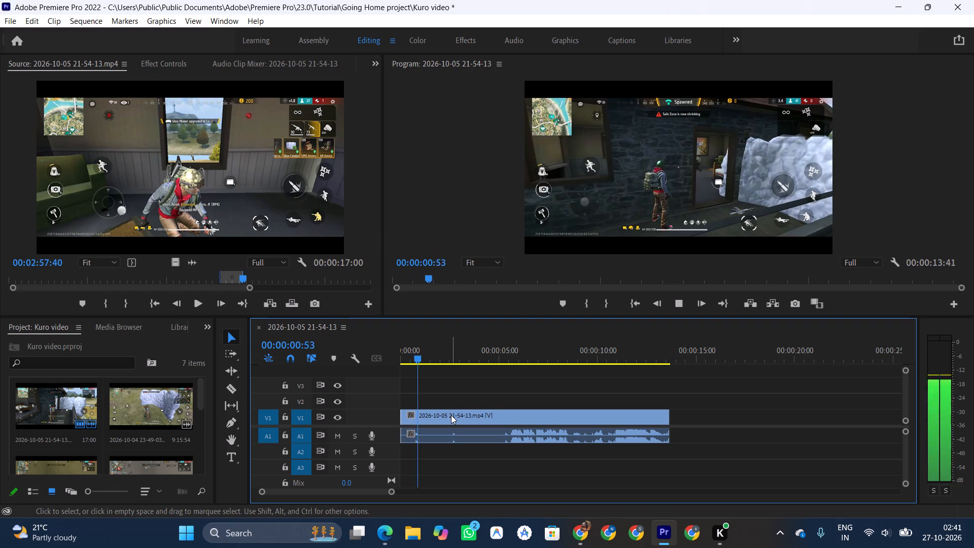
key(space)
key(space)
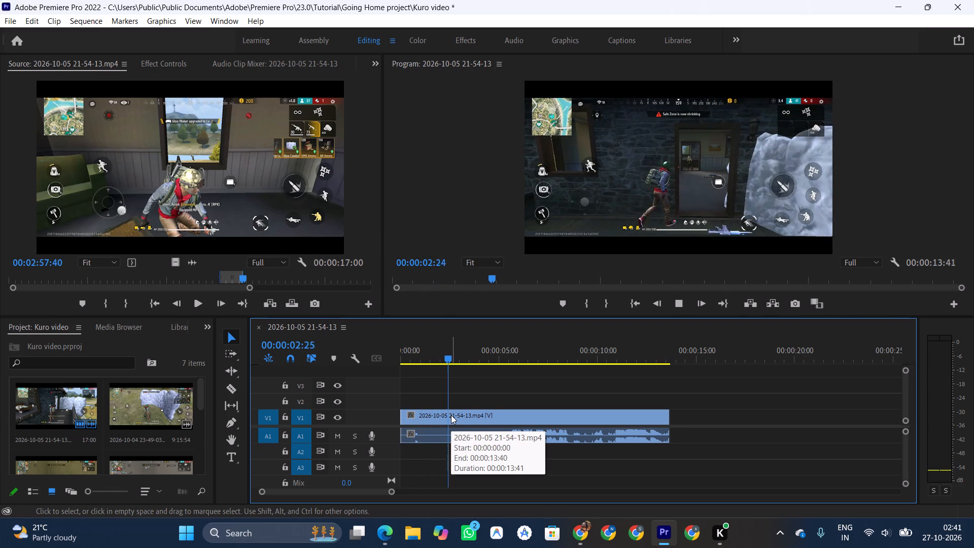
key(space)
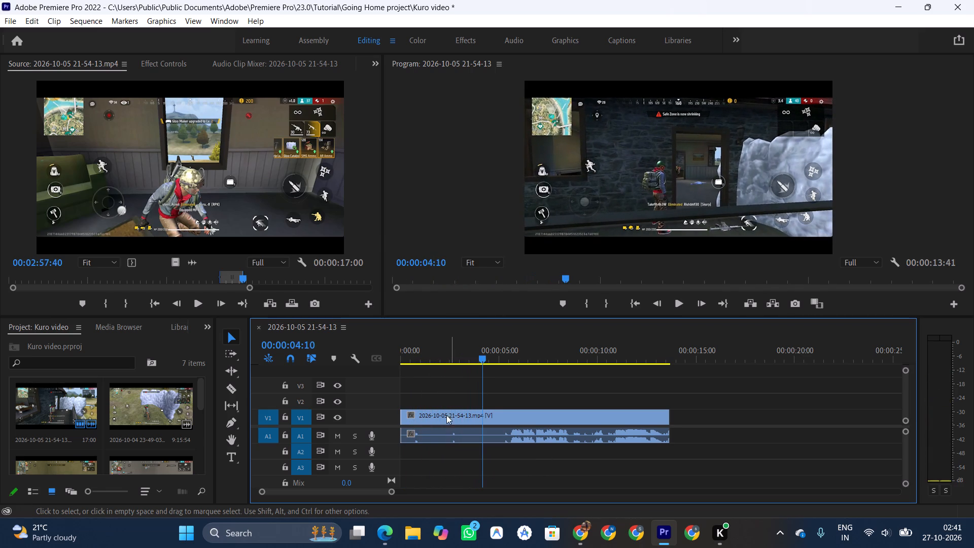
click(422, 347)
key(space)
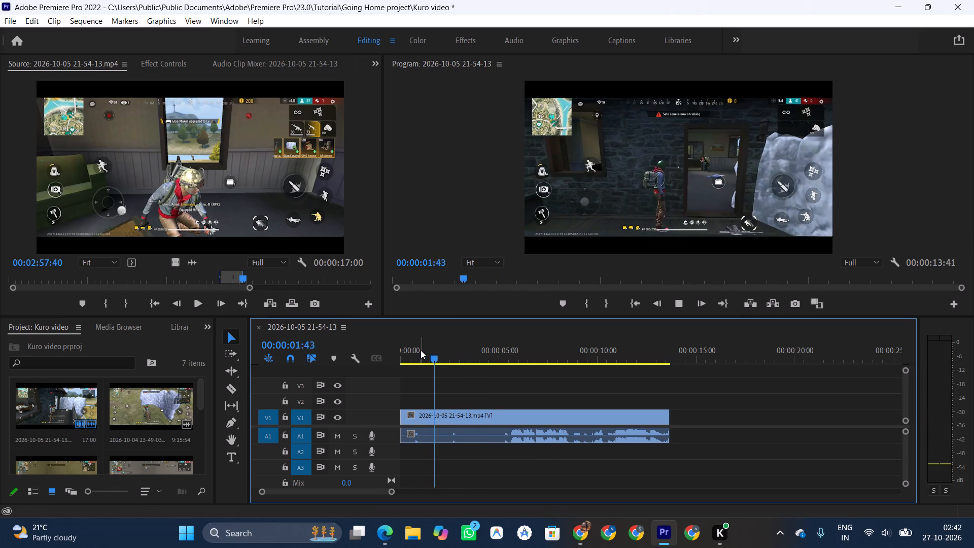
key(space)
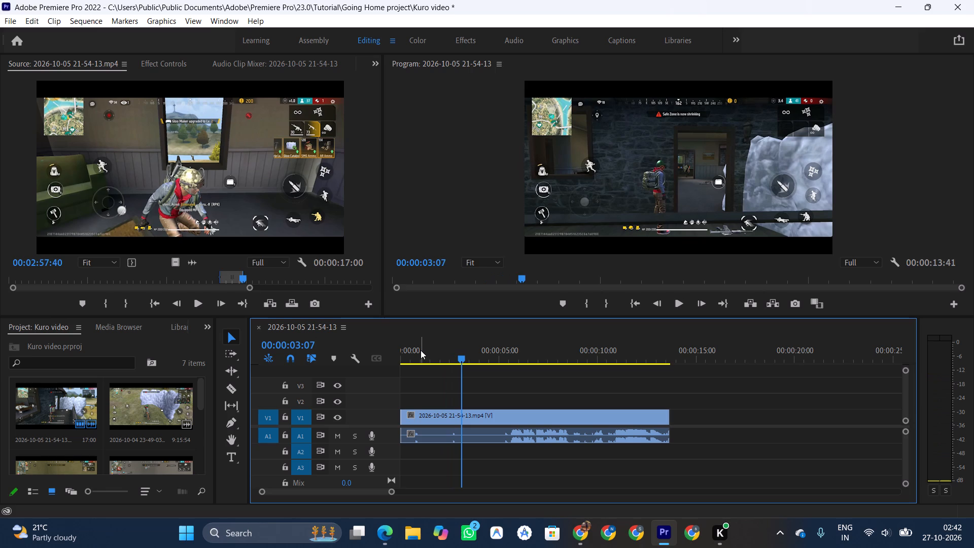
key(c)
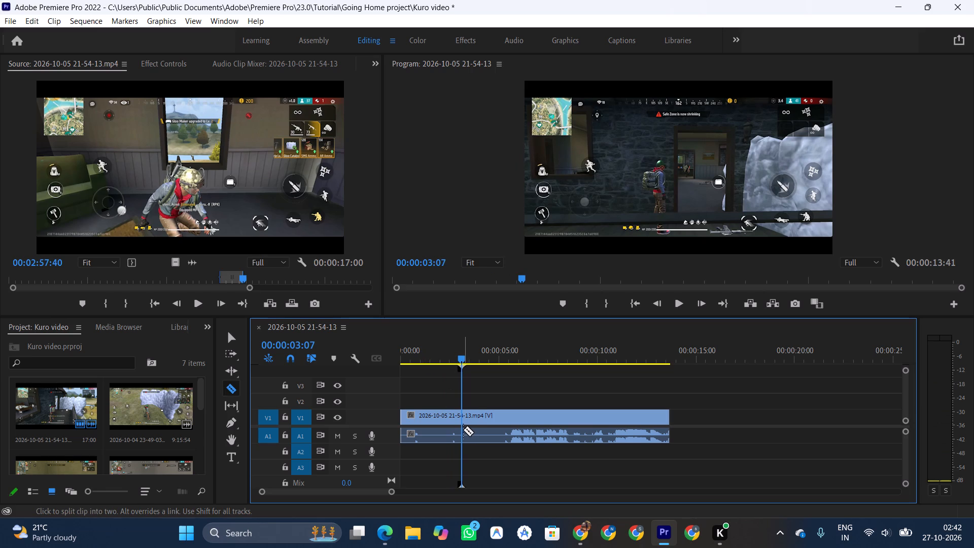
key(space)
key(space)
click(463, 429)
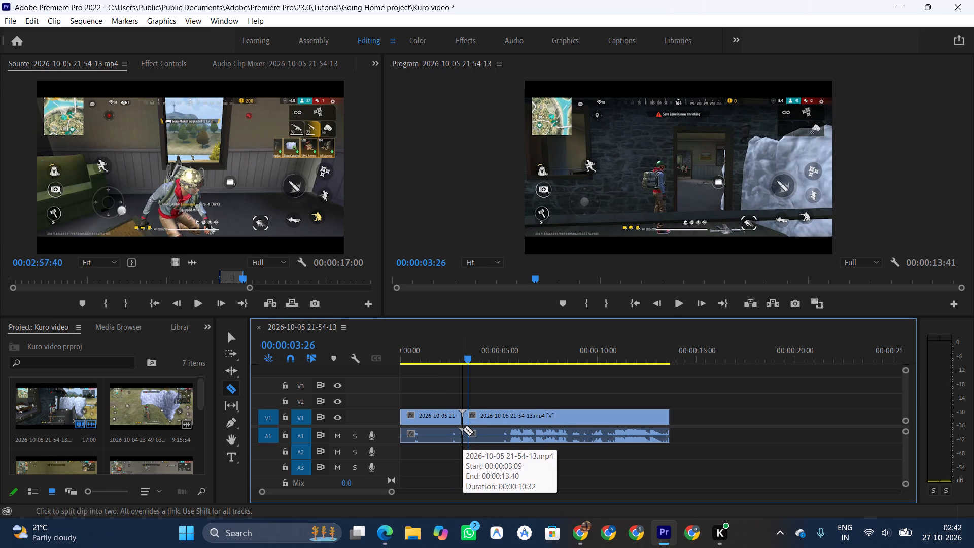
key(ctrl+z)
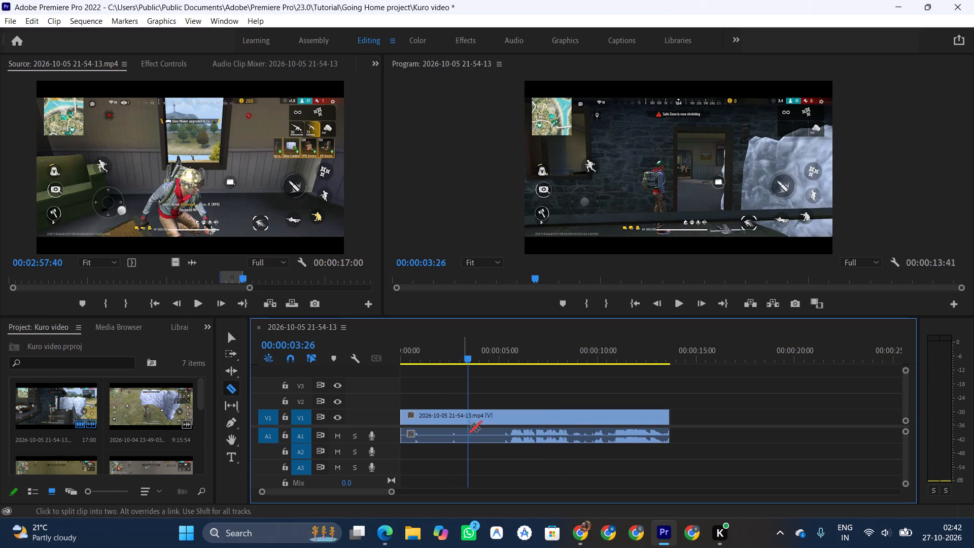
click(470, 426)
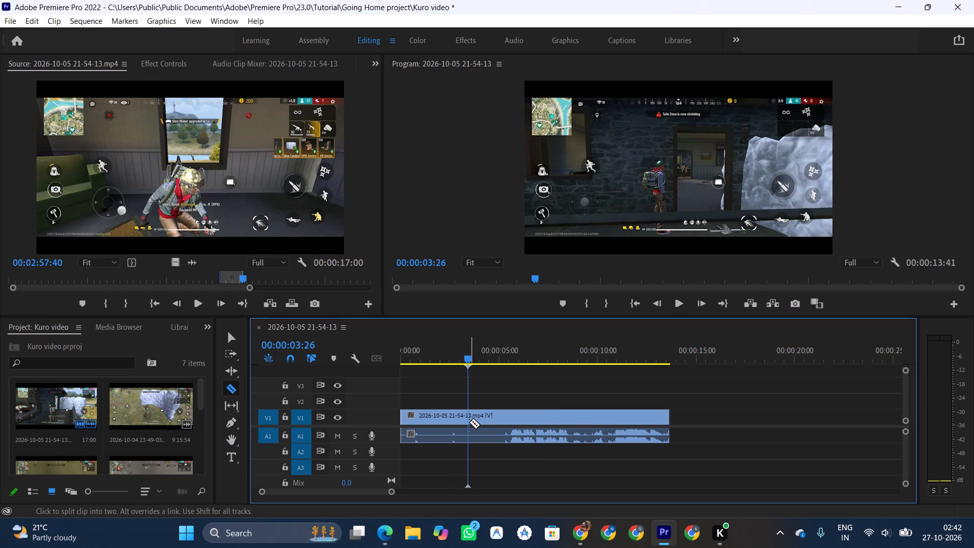
click(468, 422)
Split the clip again at 00:00:03:42 and ripple-delete the short piece between the two cuts.
key(space)
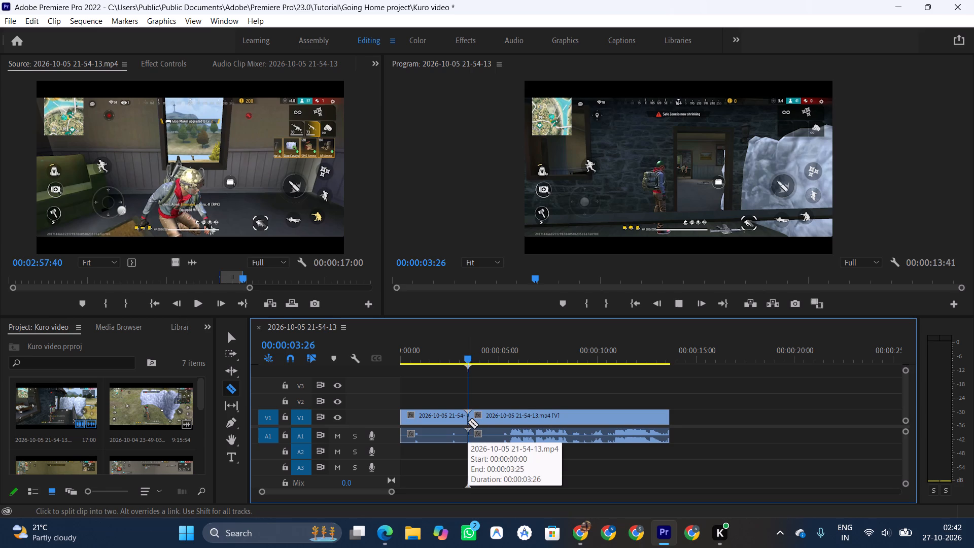
key(space)
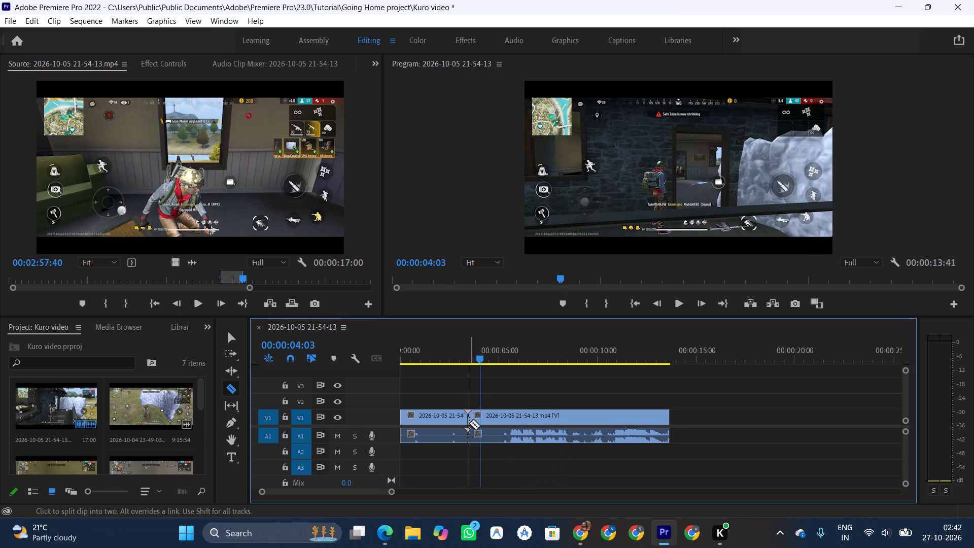
drag(479, 361, 477, 361)
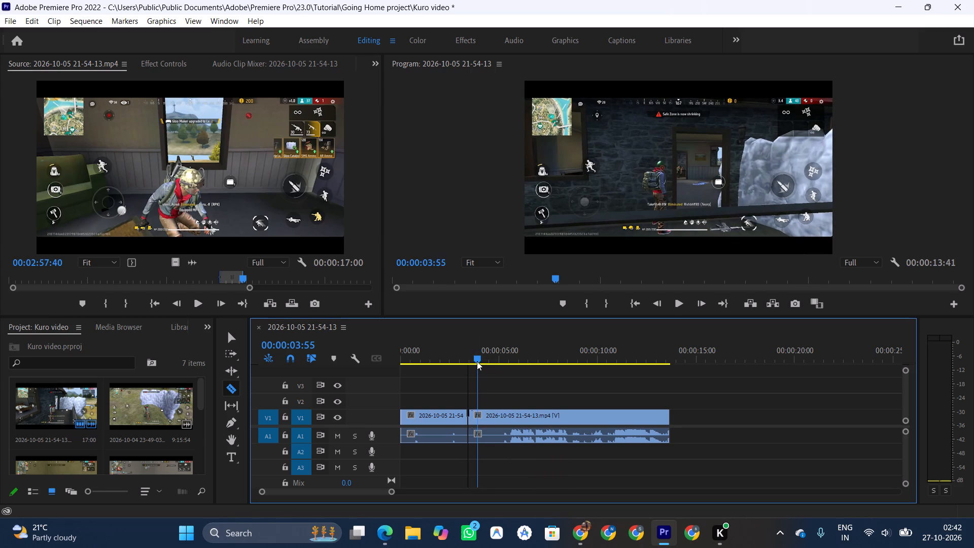
drag(477, 361, 473, 361)
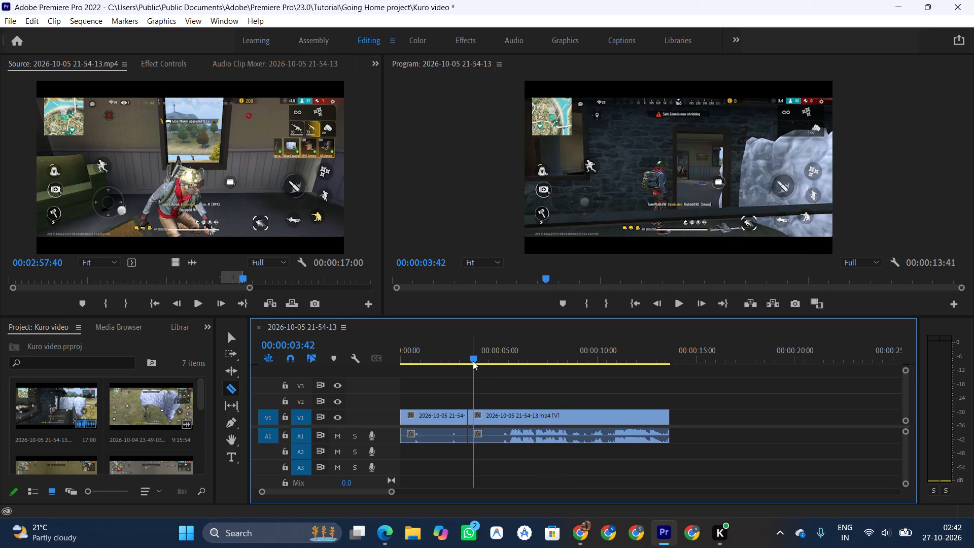
key(c)
click(473, 420)
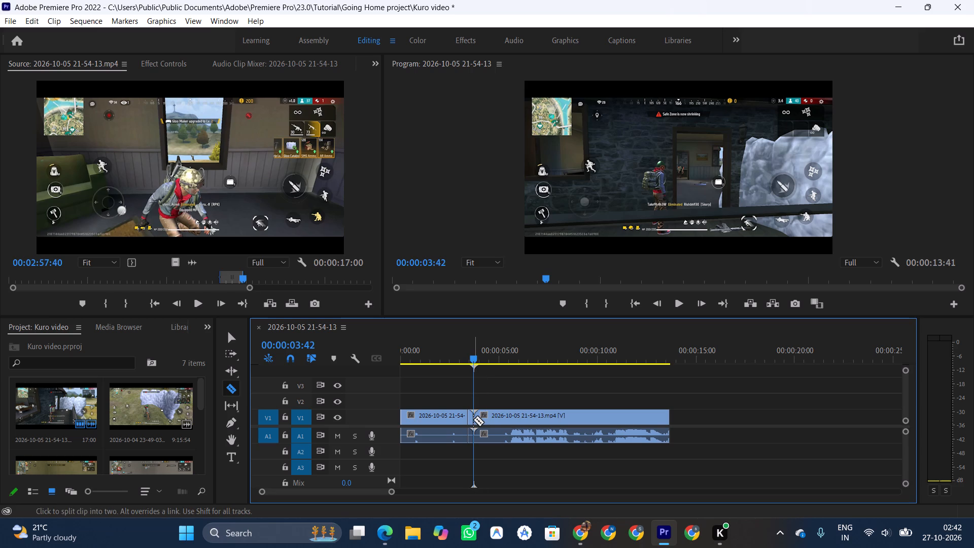
key(v)
click(470, 416)
key(shift+Delete)
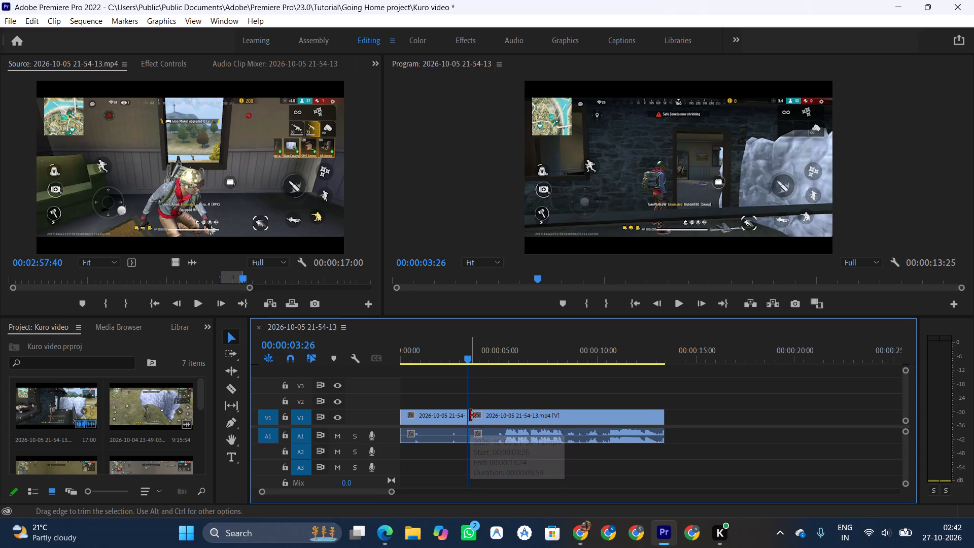
Play the sequence from the start through the doorway fight and split the second clip at 00:00:08:16.
drag(466, 358, 436, 361)
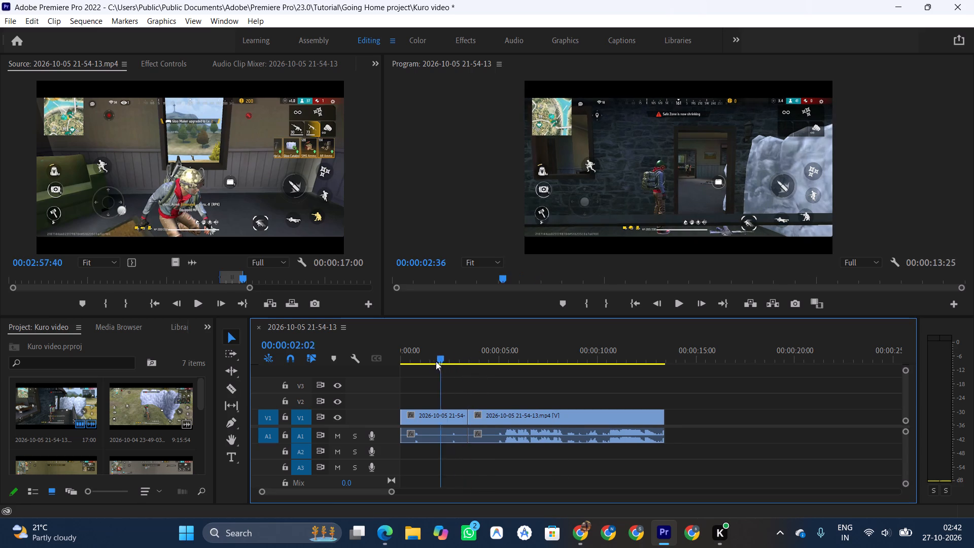
drag(436, 361, 390, 362)
key(space)
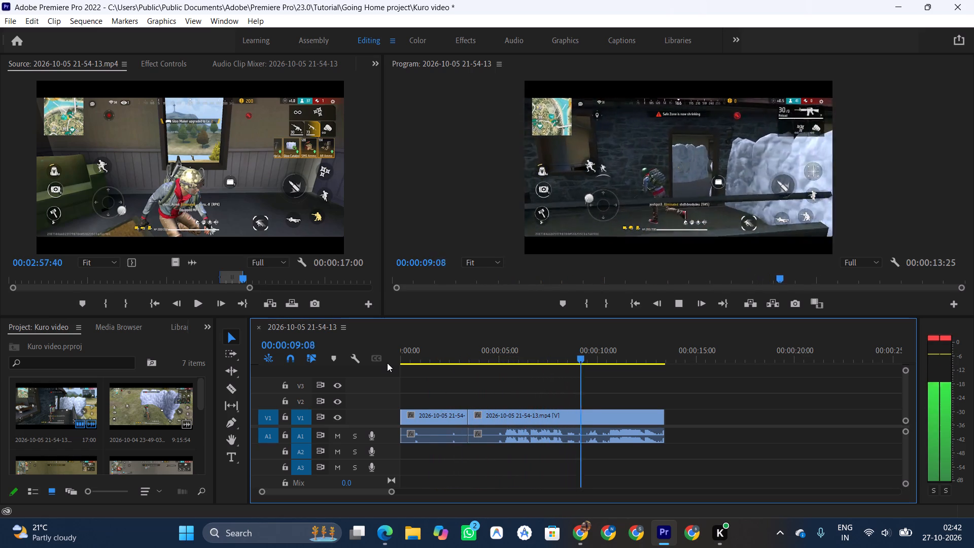
key(space)
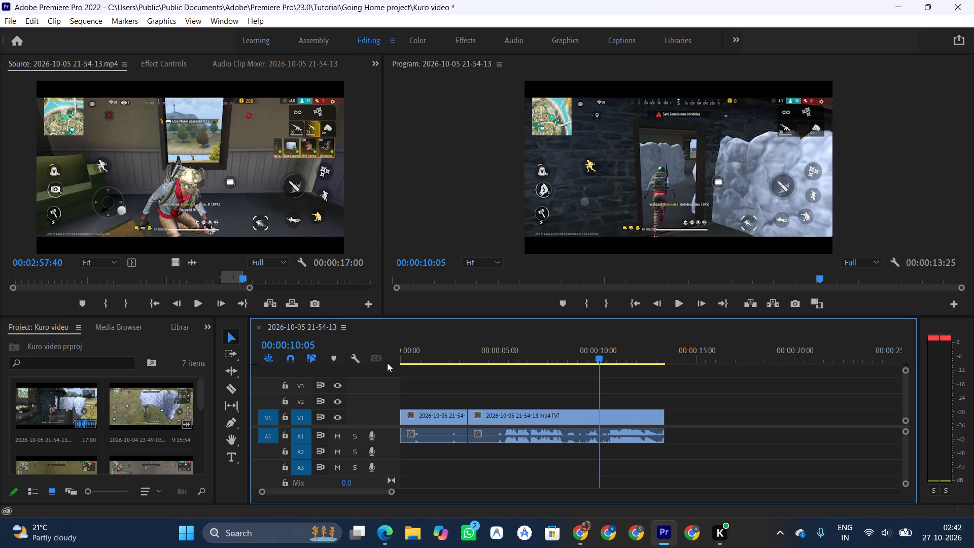
click(520, 344)
key(space)
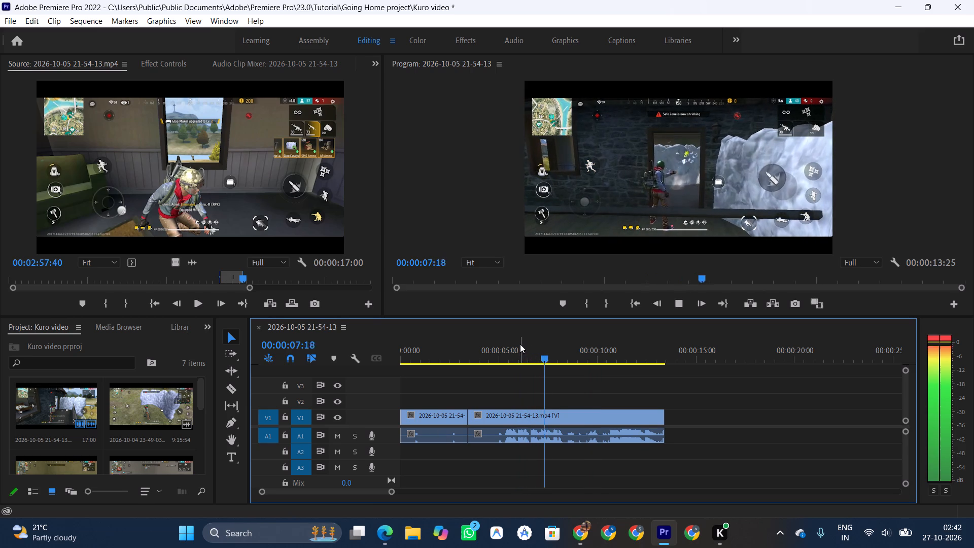
key(space)
key(space)
key(space)
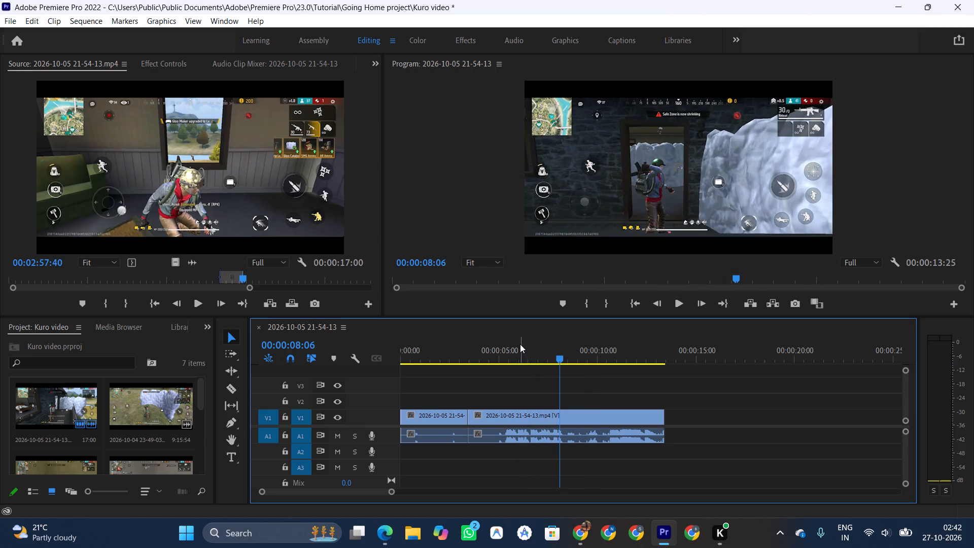
key(space)
key(space)
text(c)
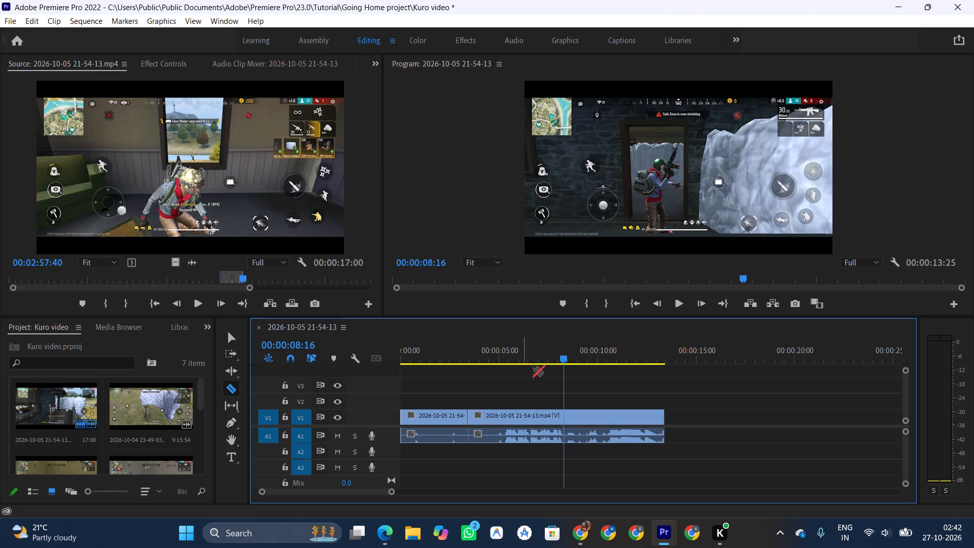
click(563, 422)
text(cv)
Play on past the last cut and split the final clip at 00:00:09:14, as the player moves behind the railing outside the doorway.
key(space)
key(space)
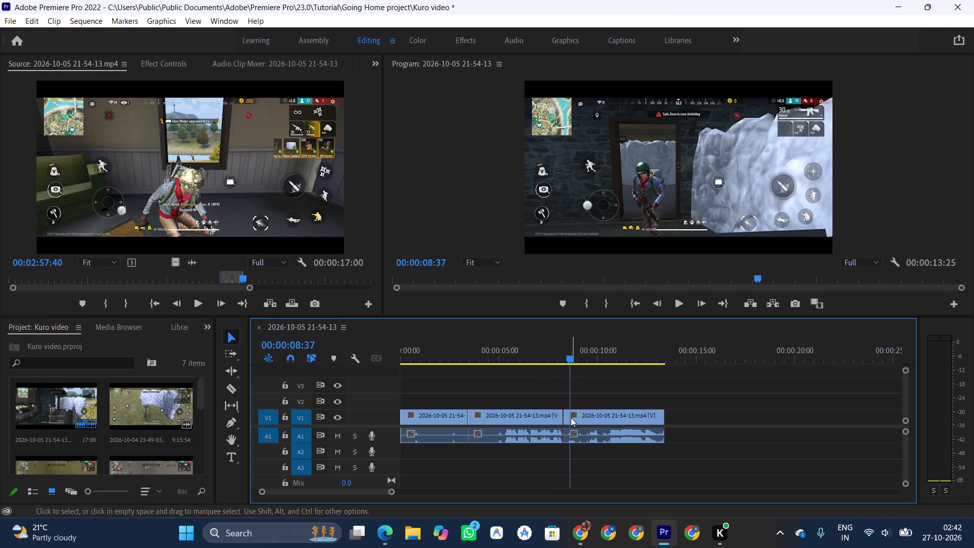
key(space)
key(space)
key(space)
key(space)
key(space)
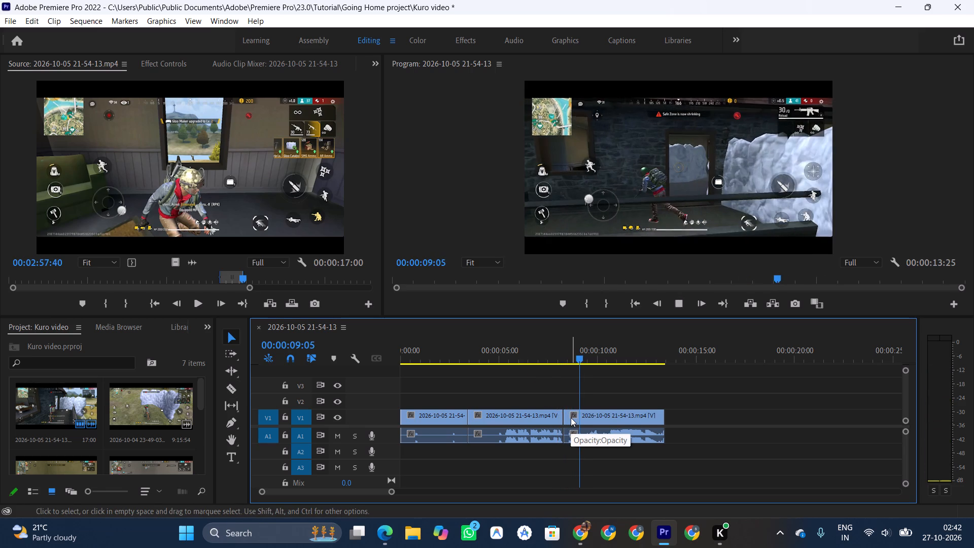
key(space)
key(space)
key(space)
key(space)
key(space)
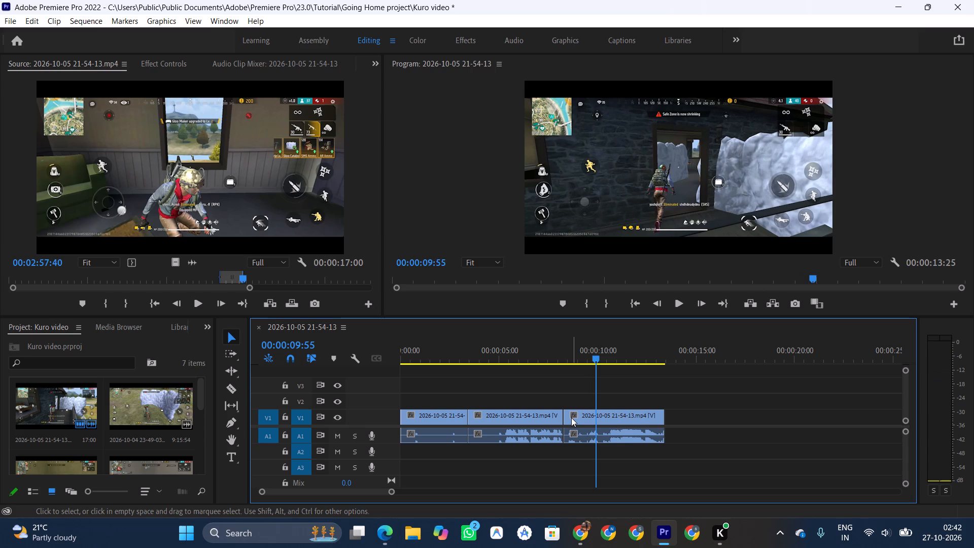
drag(595, 360, 594, 360)
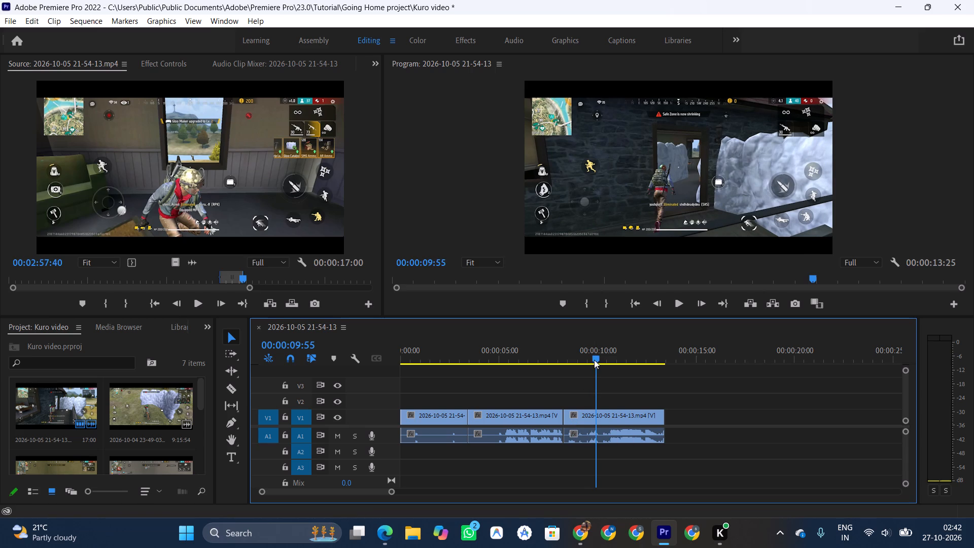
drag(594, 360, 587, 360)
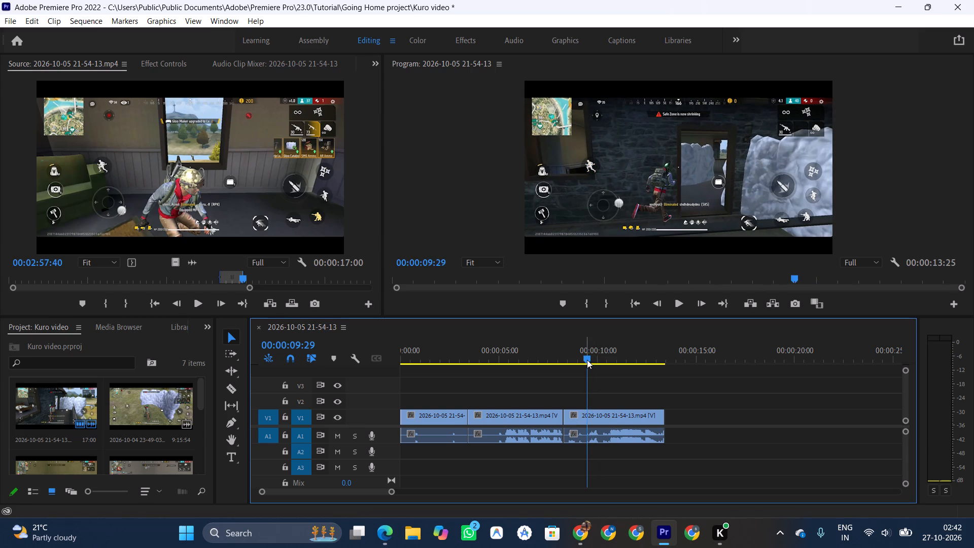
drag(587, 360, 583, 360)
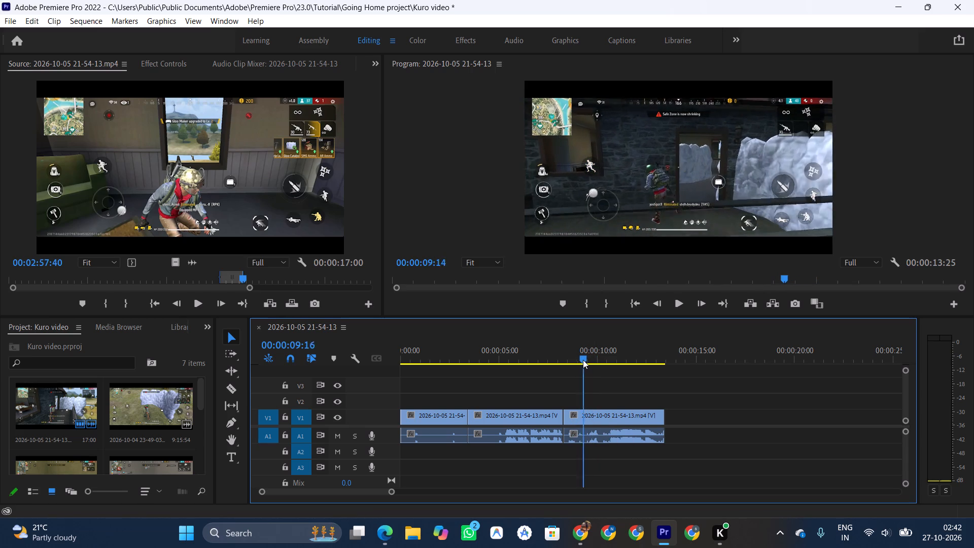
drag(583, 360, 582, 360)
key(c)
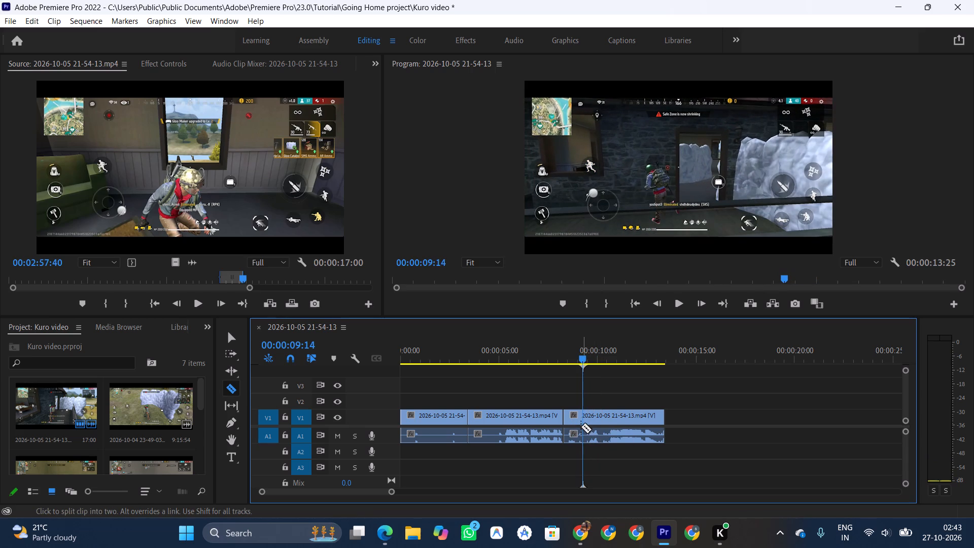
click(581, 425)
click(579, 420)
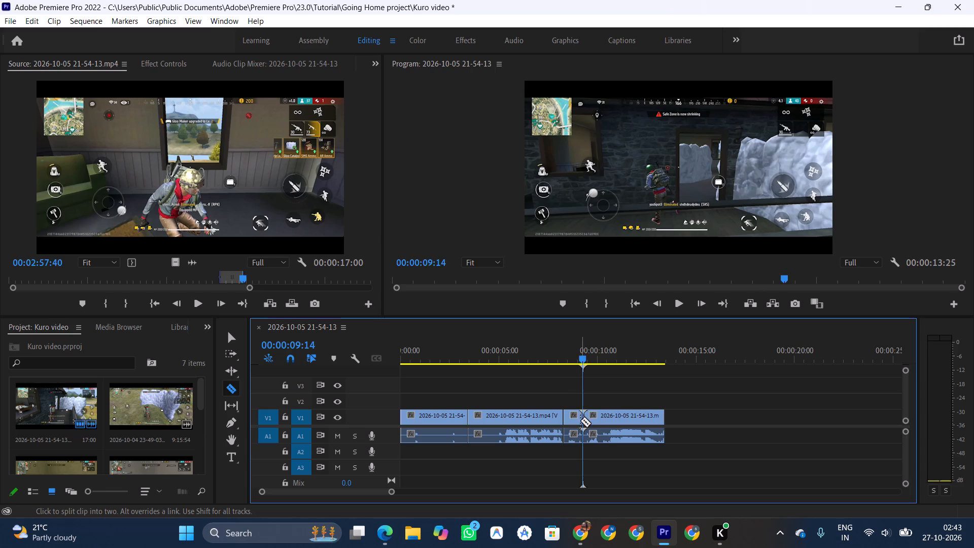
Ripple-delete the short piece between the cuts at 00:00:08:16 and 00:00:09:14.
text(cv)
click(574, 414)
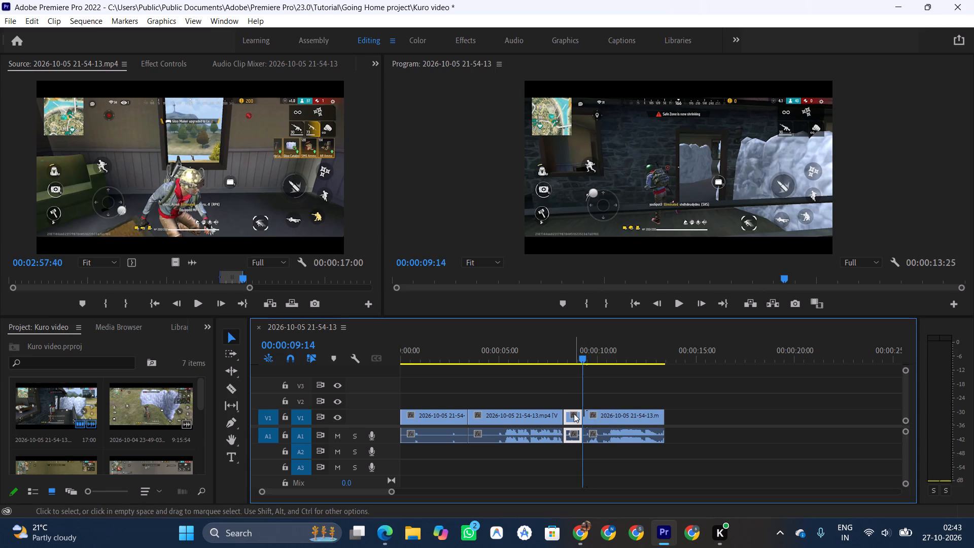
key(shift+Delete)
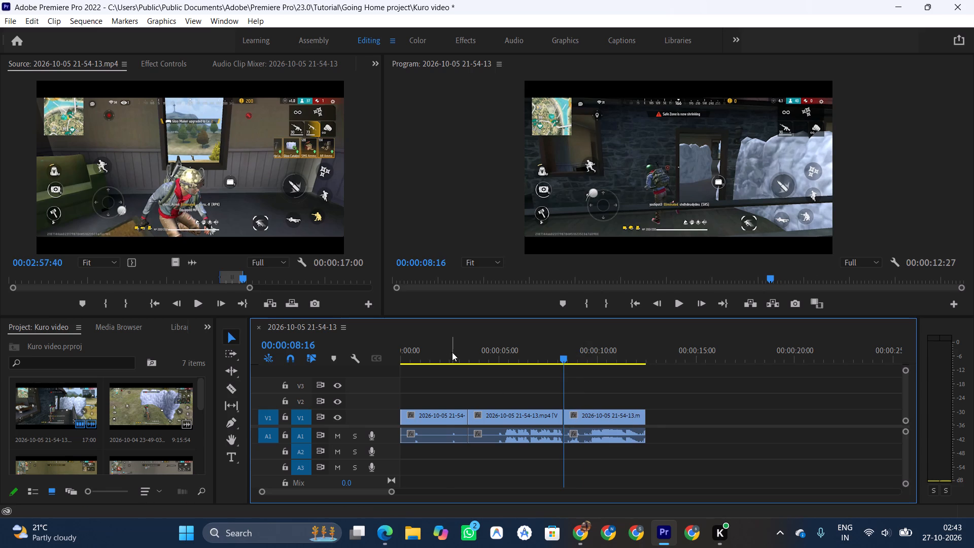
Replay the passage around the first cut and split the first clip at 00:00:02:53, while the player stands outside the doorway.
click(447, 351)
key(space)
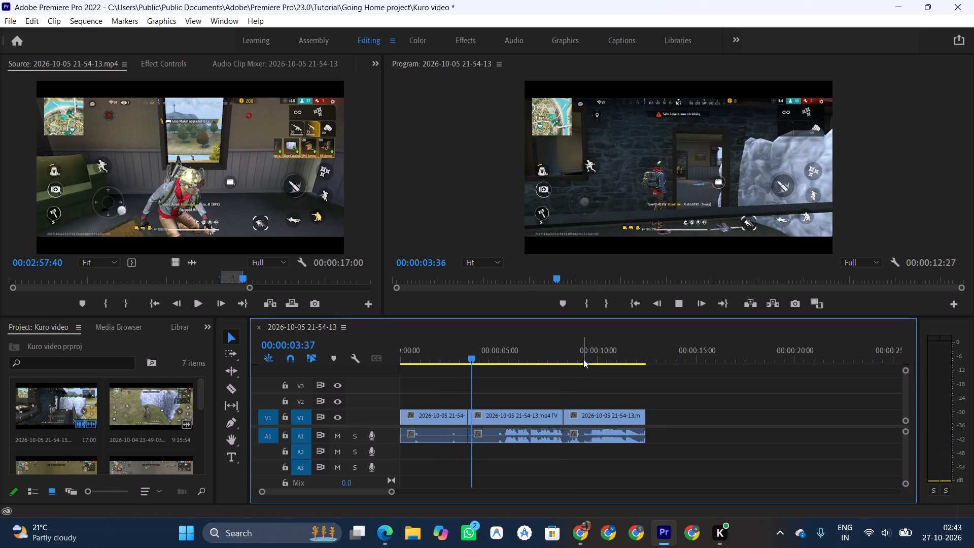
key(space)
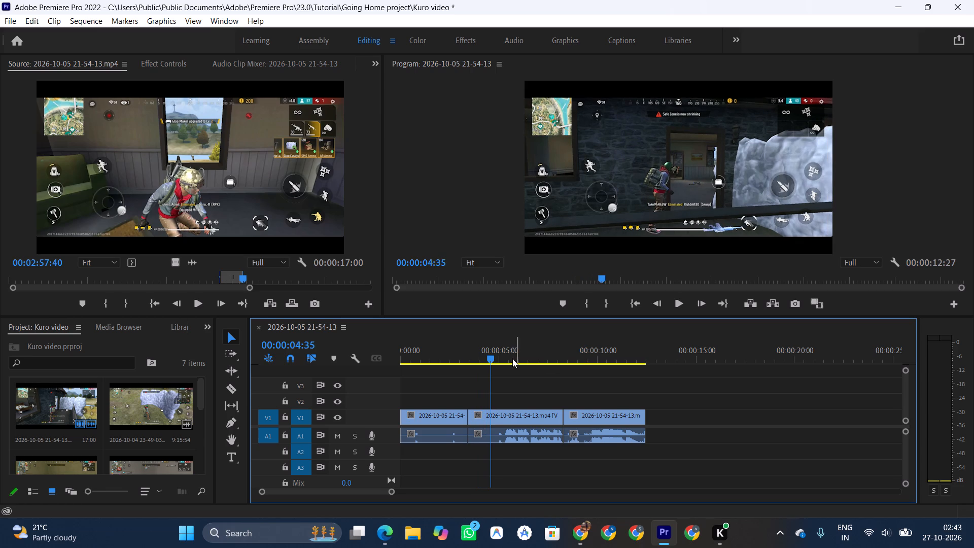
click(459, 355)
key(space)
key(space)
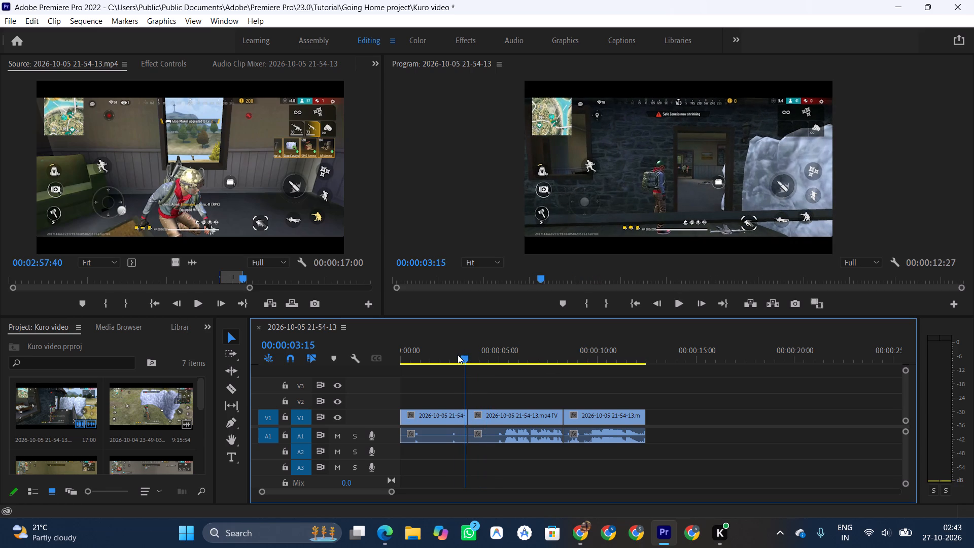
click(447, 355)
key(space)
key(space)
key(space)
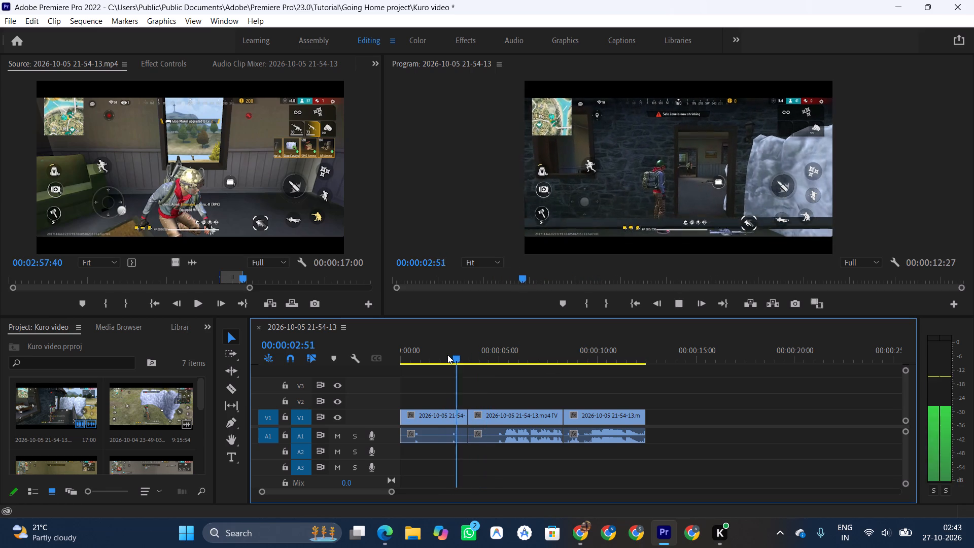
key(space)
key(c)
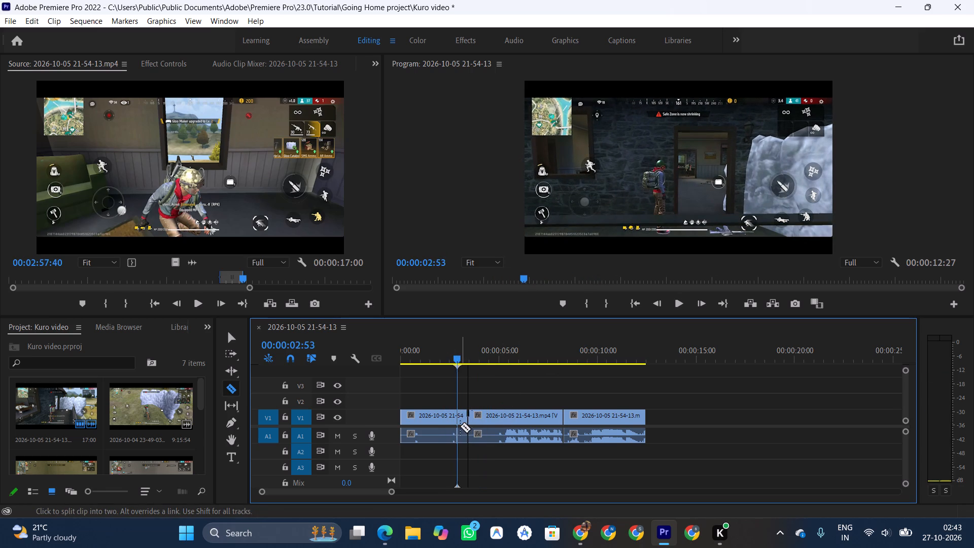
click(459, 426)
click(459, 417)
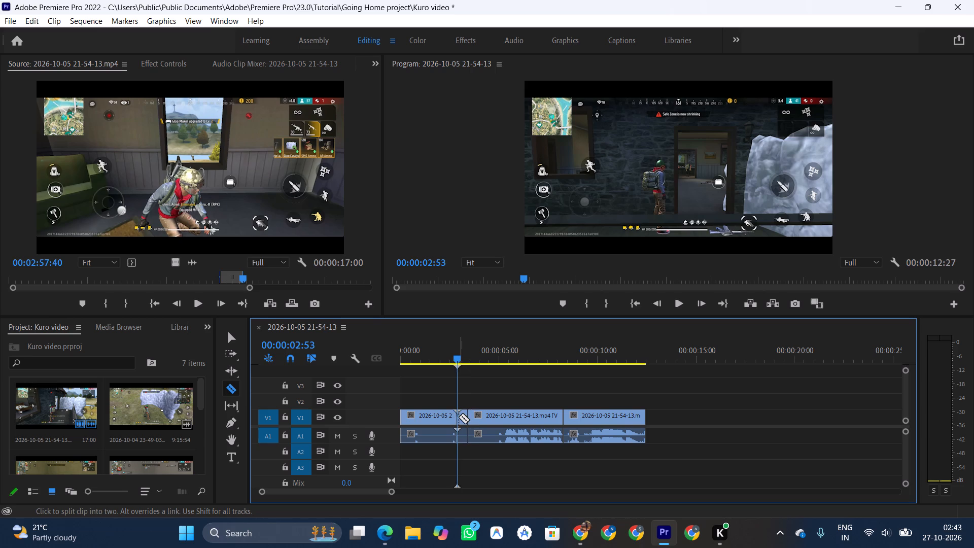
Ripple-delete the short end piece of the first clip after the cut at 00:00:02:53.
key(v)
click(461, 415)
key(shift+Delete)
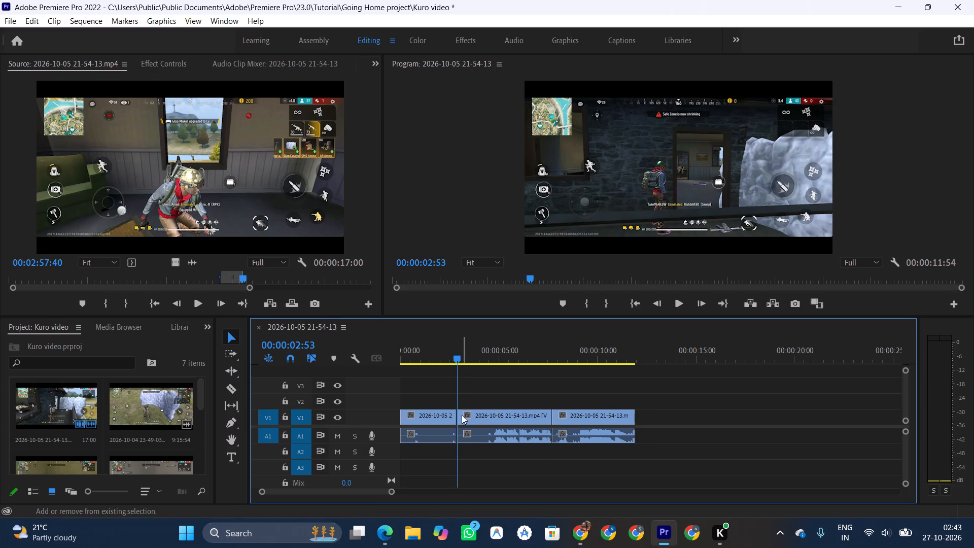
Play the sequence's opening from the start and split the first clip at 00:00:01:09, while the player stands facing the doorway.
drag(457, 359, 387, 360)
key(space)
key(space)
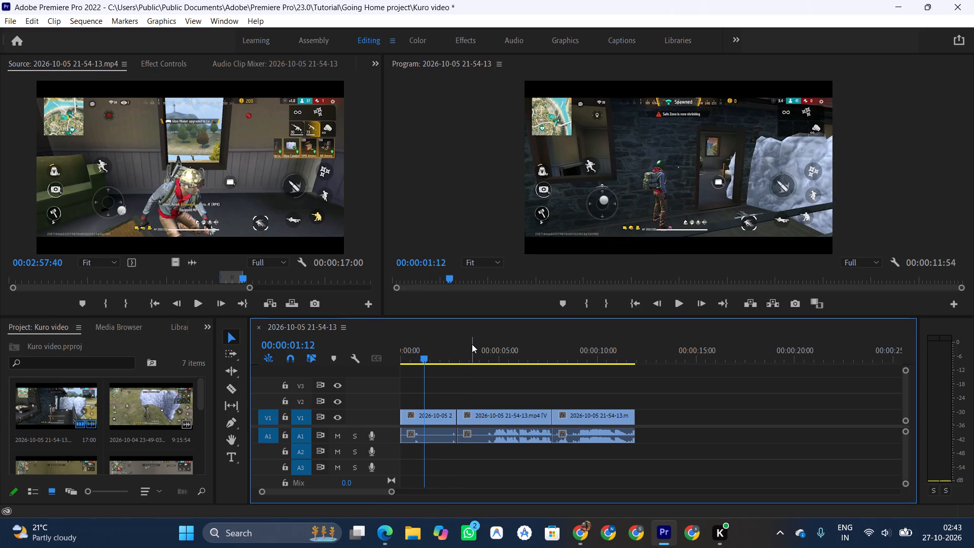
drag(424, 353, 391, 363)
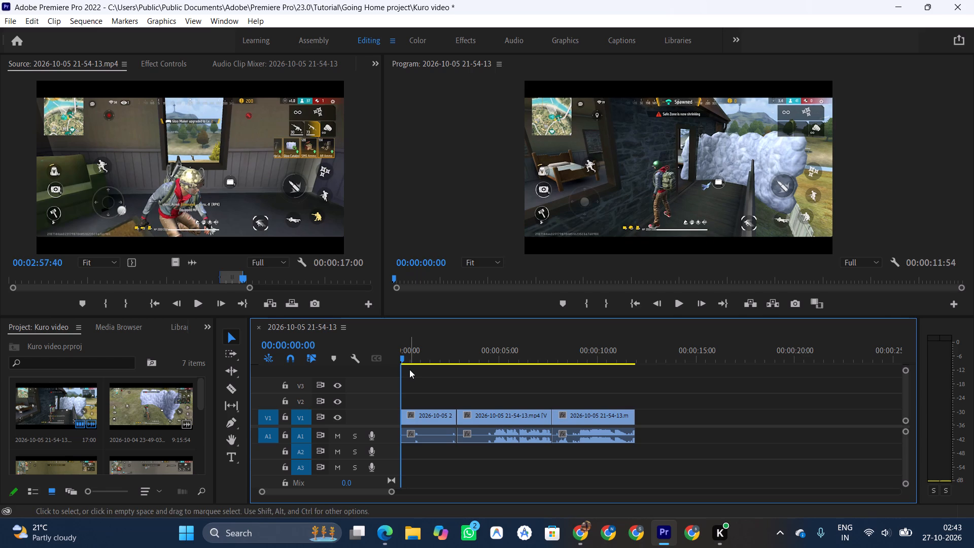
key(space)
key(space)
key(space)
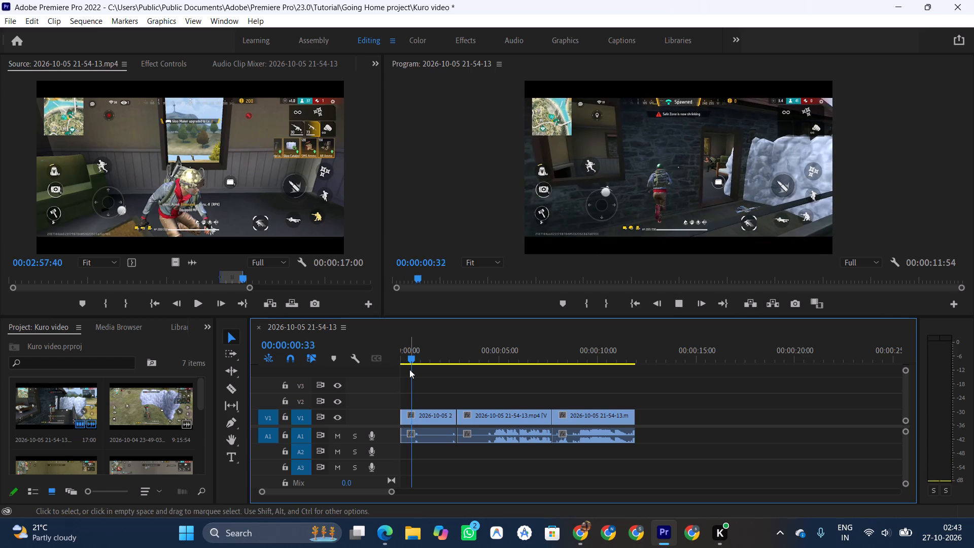
key(space)
drag(411, 358, 378, 358)
key(space)
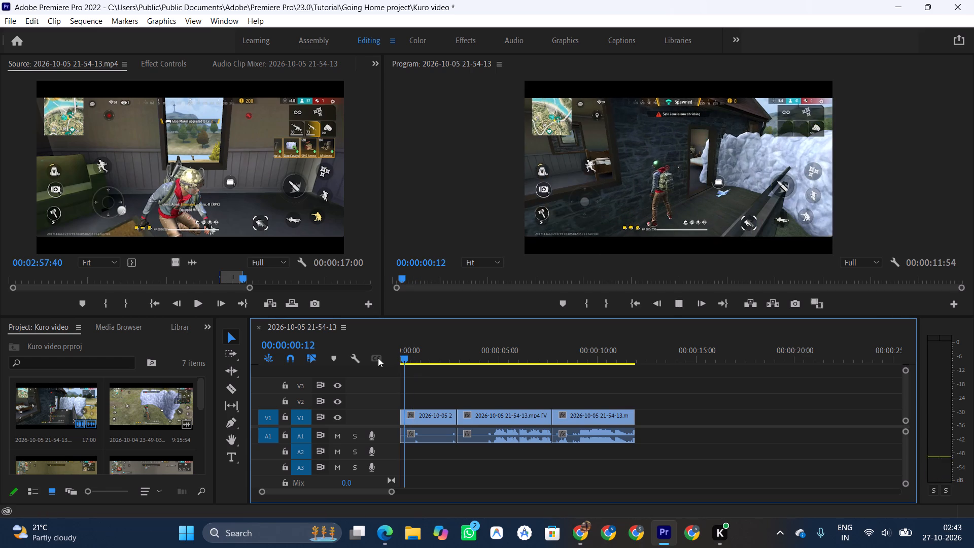
key(space)
key(space)
key(space)
key(space)
key(space)
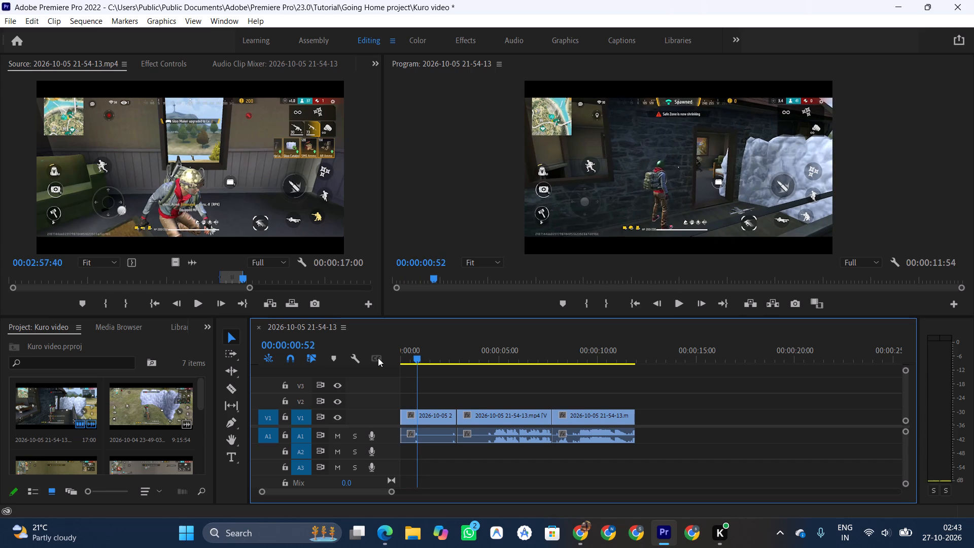
key(space)
key(space)
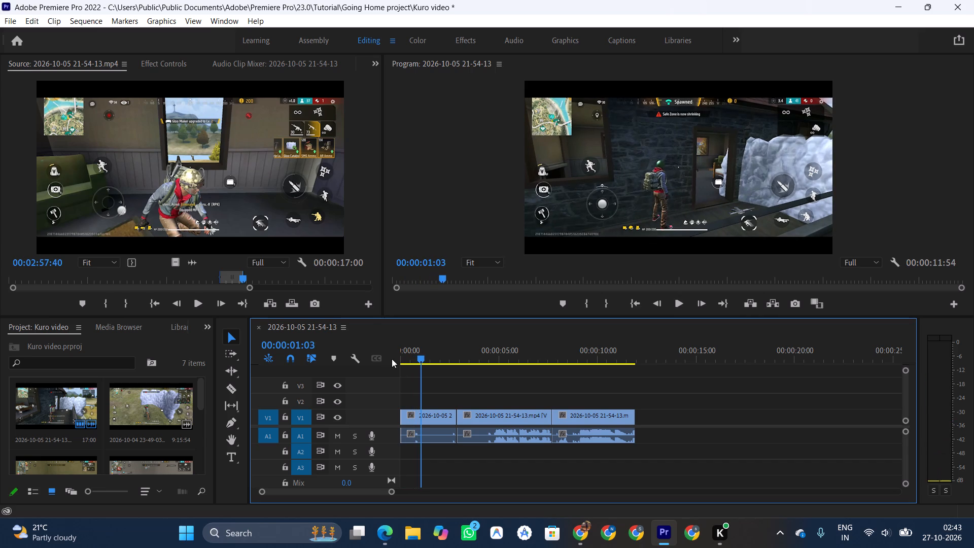
click(420, 356)
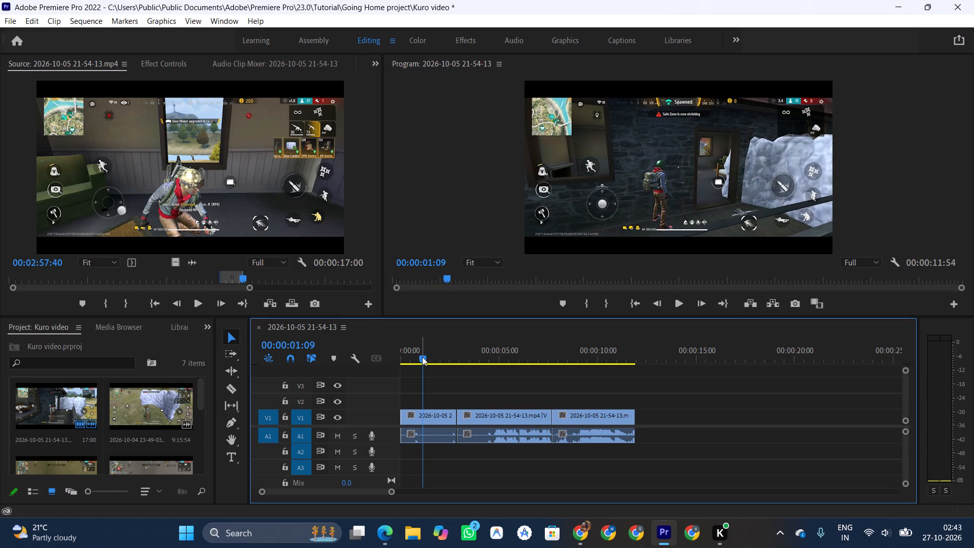
key(c)
click(425, 420)
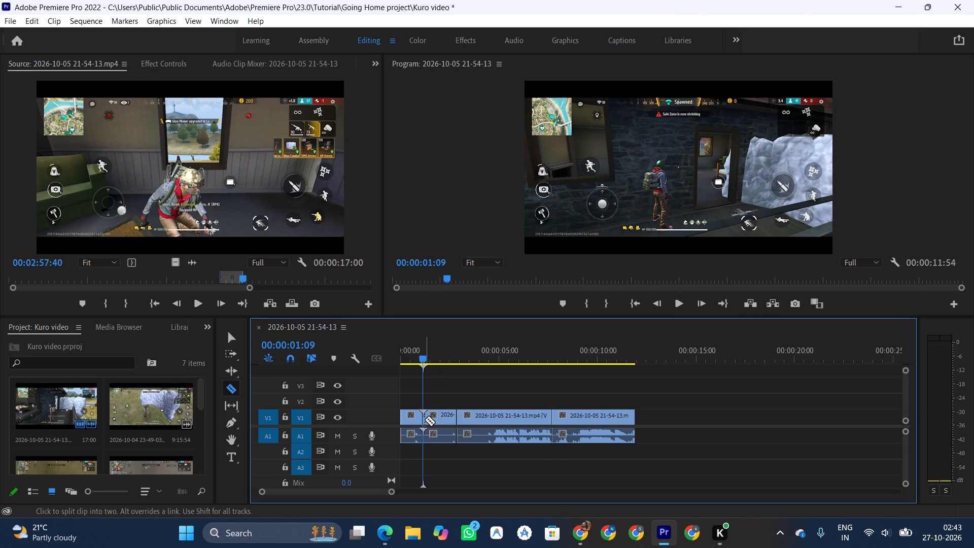
Split the clip again at 00:00:01:24 and ripple-delete the short piece between the two cuts.
key(v)
key(space)
key(space)
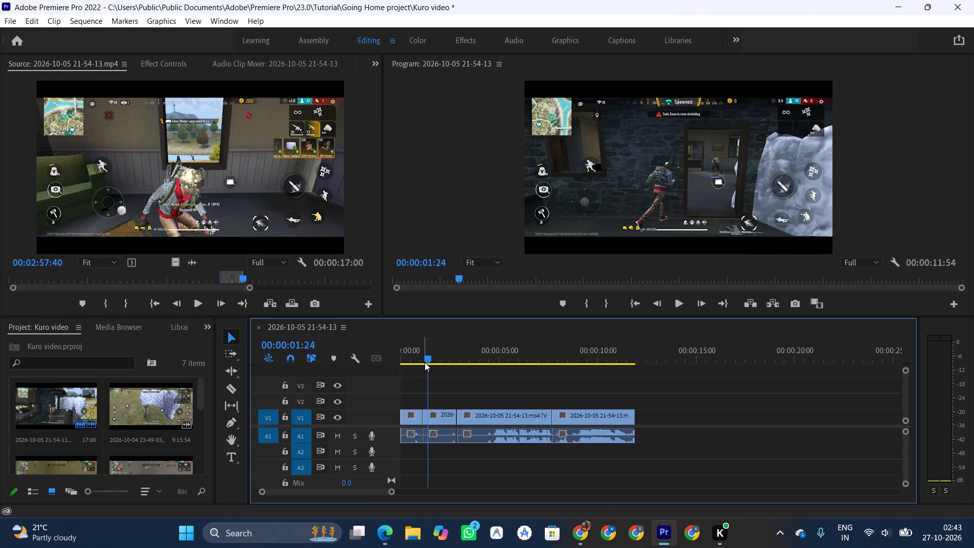
key(c)
click(428, 420)
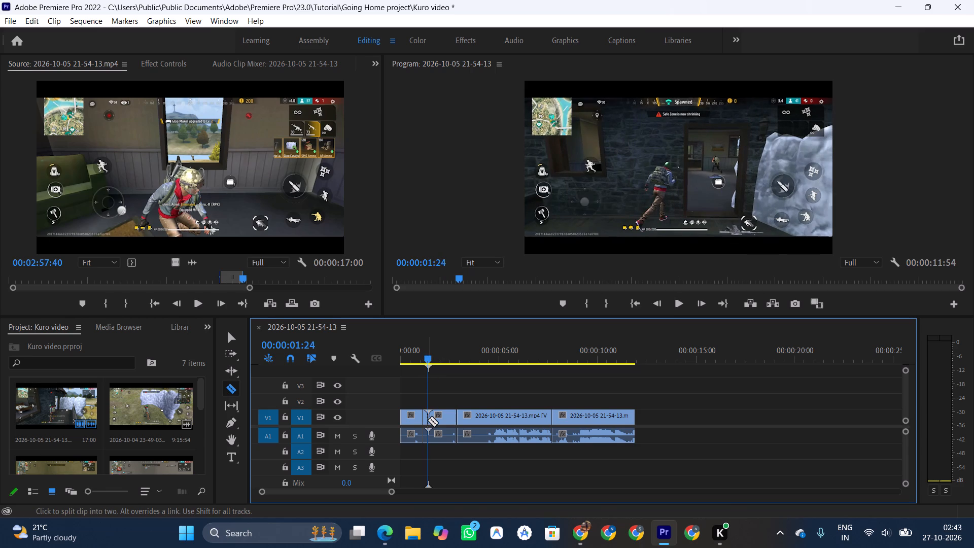
key(v)
click(424, 418)
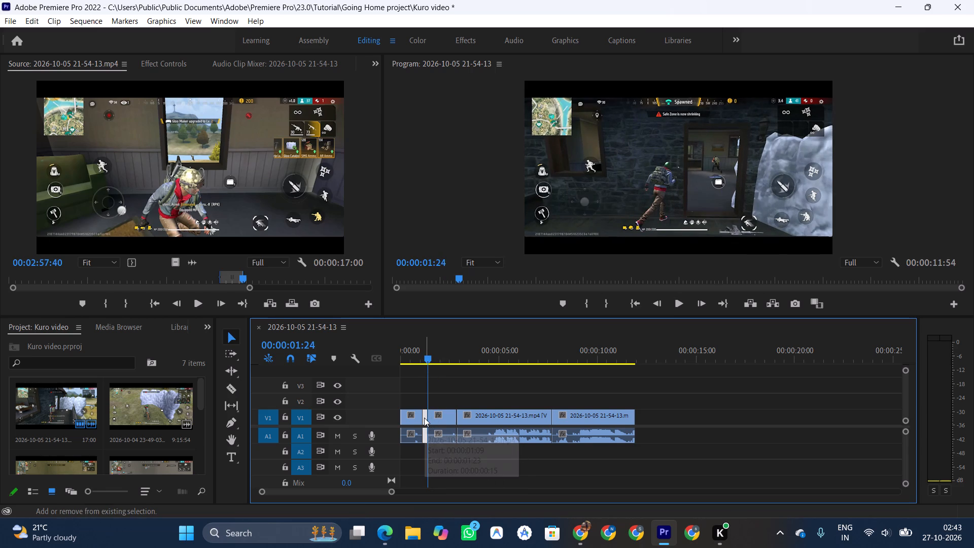
key(shift+Delete)
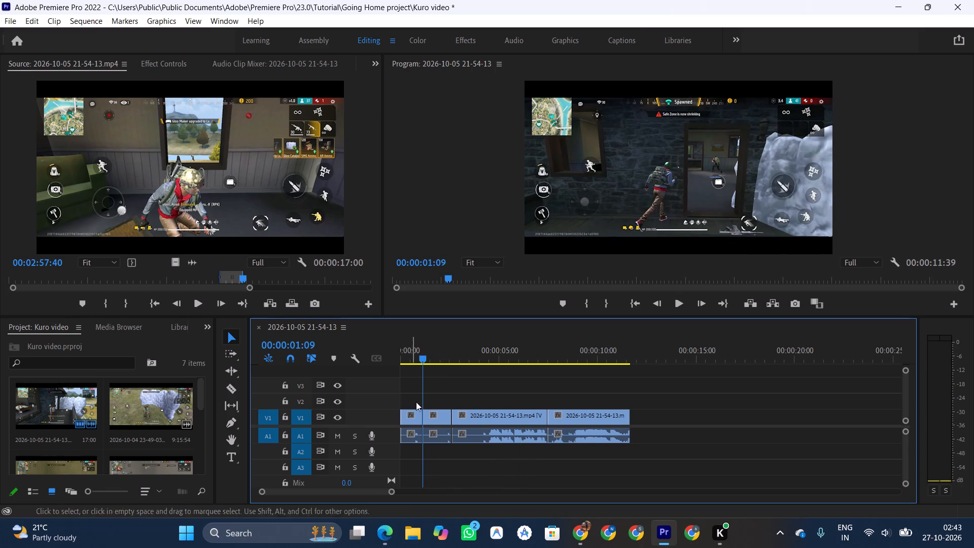
Play the tightened sequence from the start and replay the transition into the third clip to check the pacing.
drag(425, 359, 399, 361)
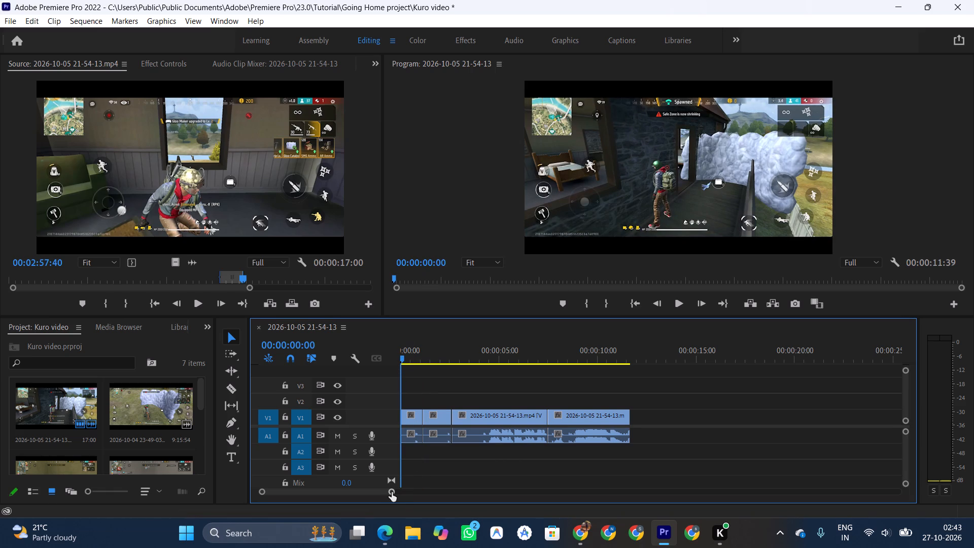
drag(391, 493, 382, 495)
key(space)
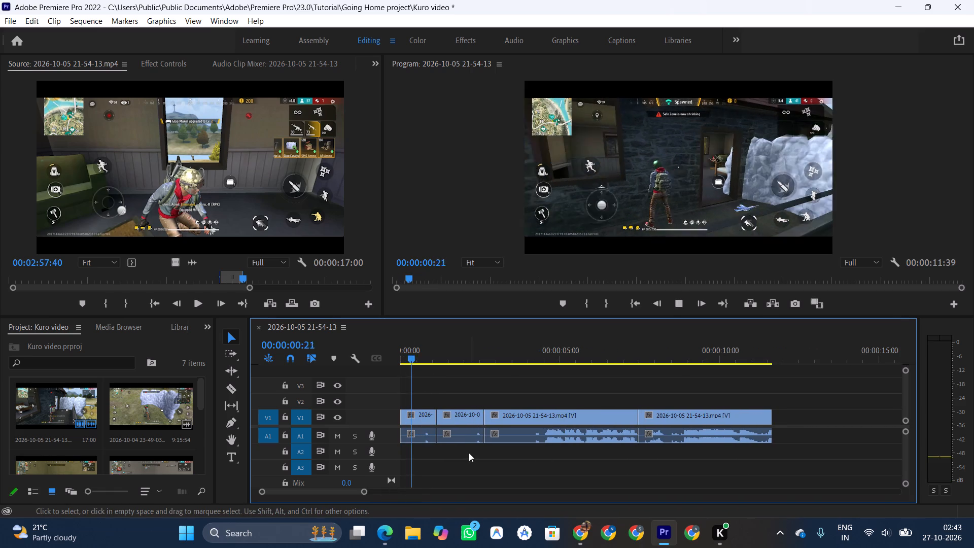
key(space)
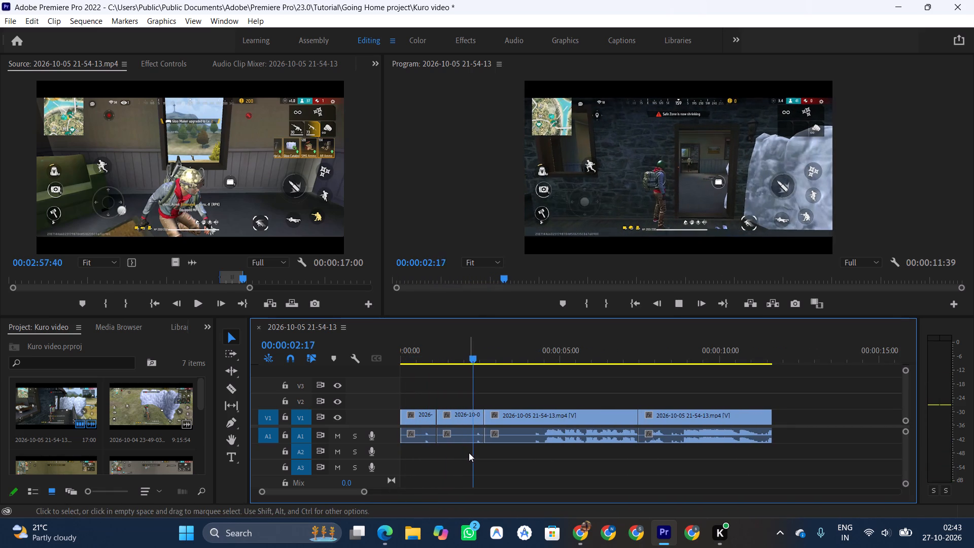
key(space)
key(space)
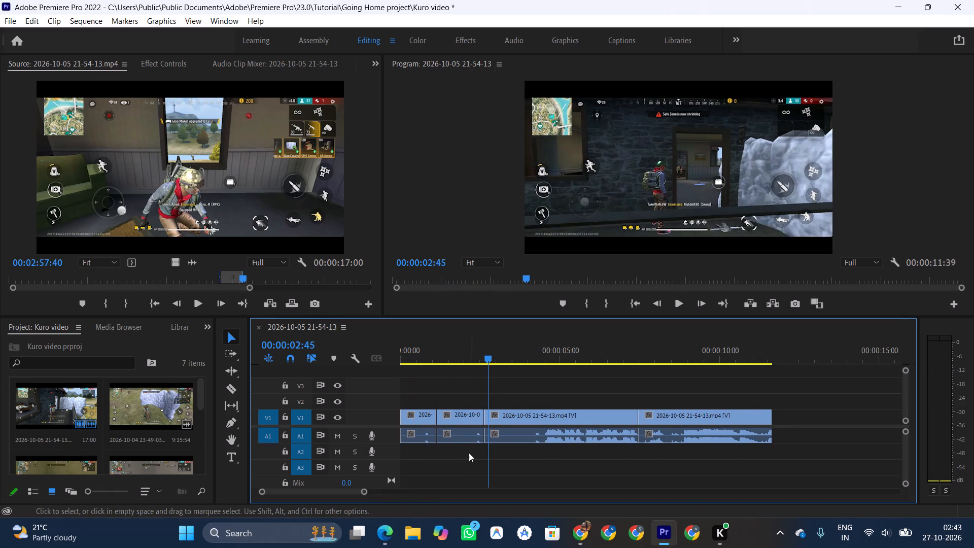
key(space)
key(space)
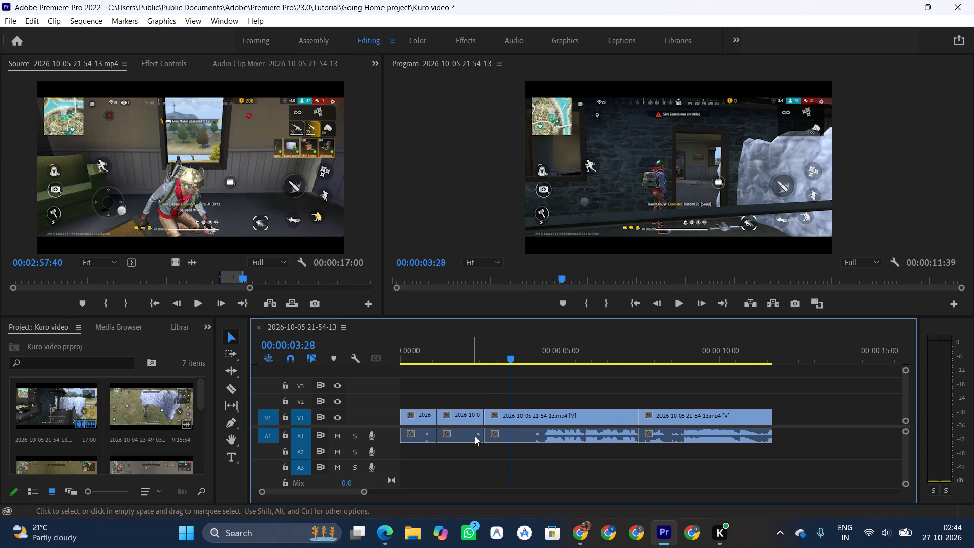
click(478, 349)
key(space)
key(space)
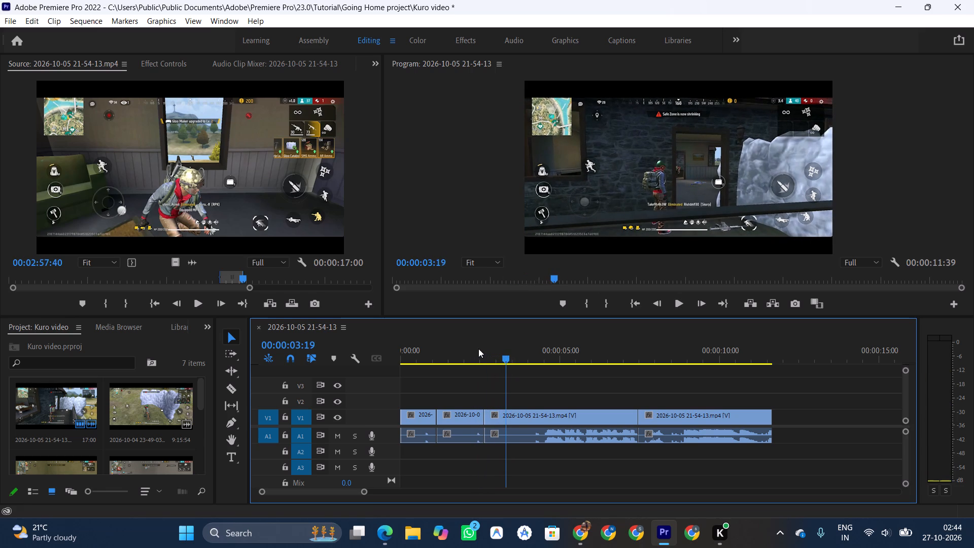
Replay the transition into the third clip and split that clip at 00:00:03:05, while the player stands beside the doorway.
drag(508, 353, 499, 356)
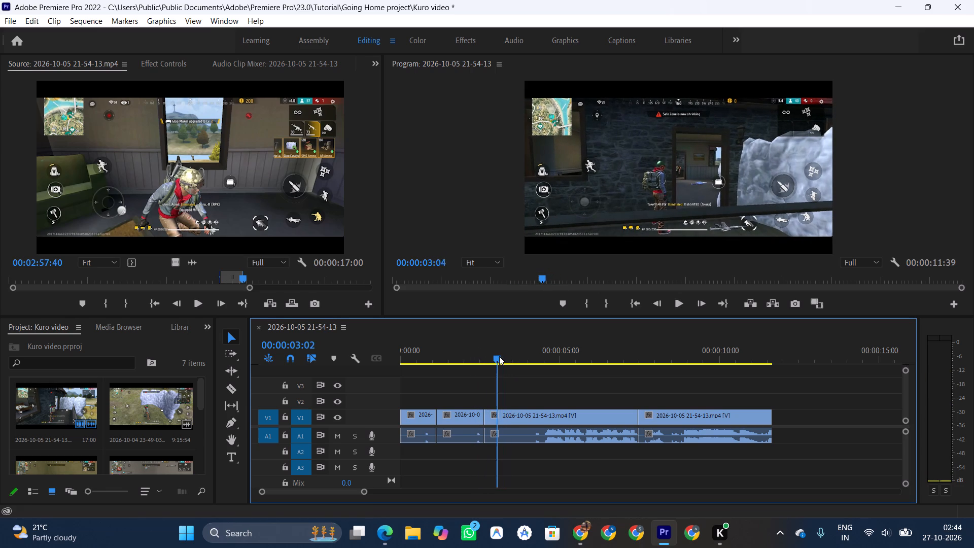
drag(499, 356, 470, 355)
key(space)
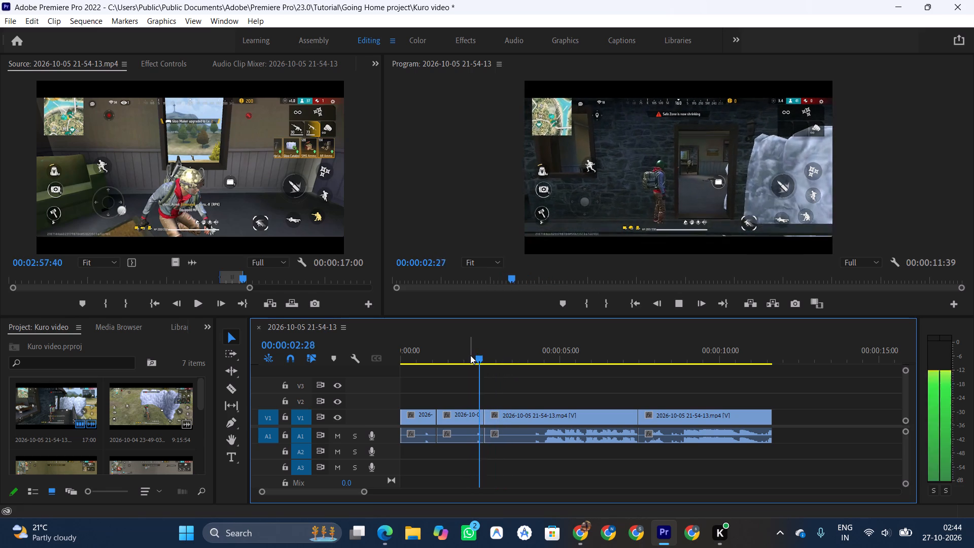
key(space)
key(space)
key(space)
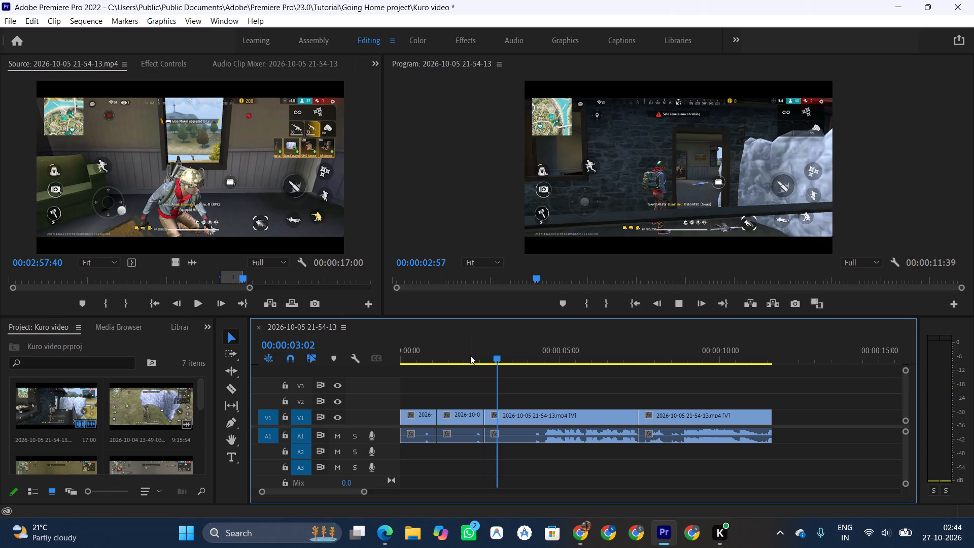
key(space)
key(space)
click(468, 353)
key(space)
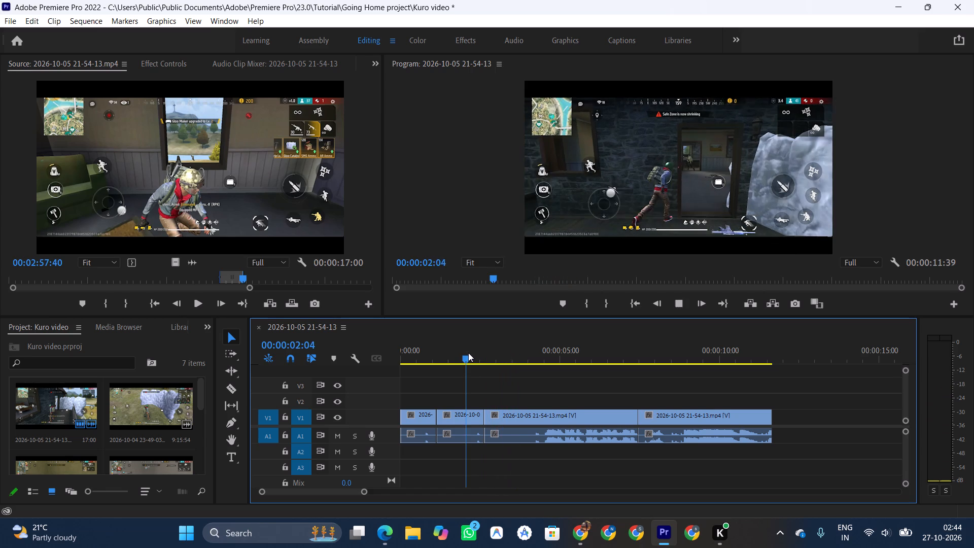
key(space)
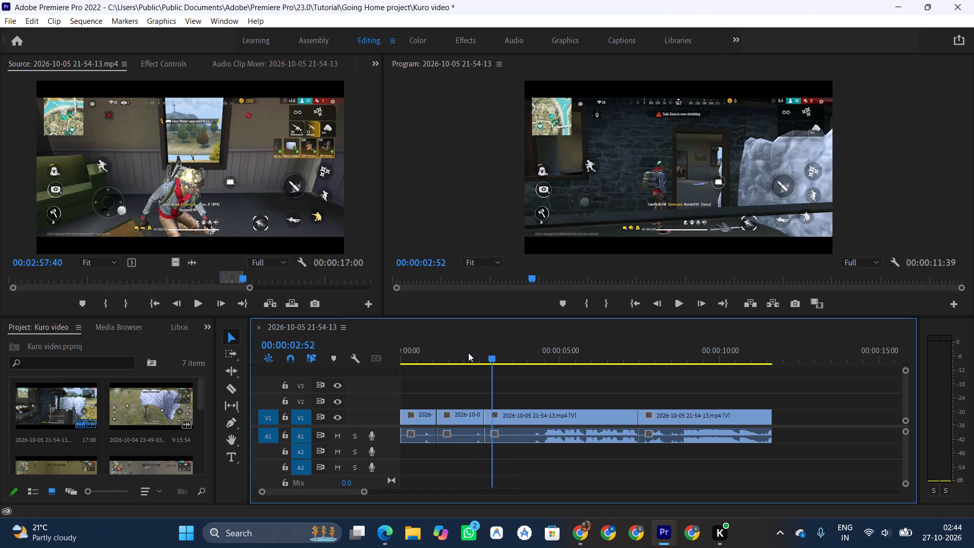
key(space)
key(space)
text(c)
click(500, 428)
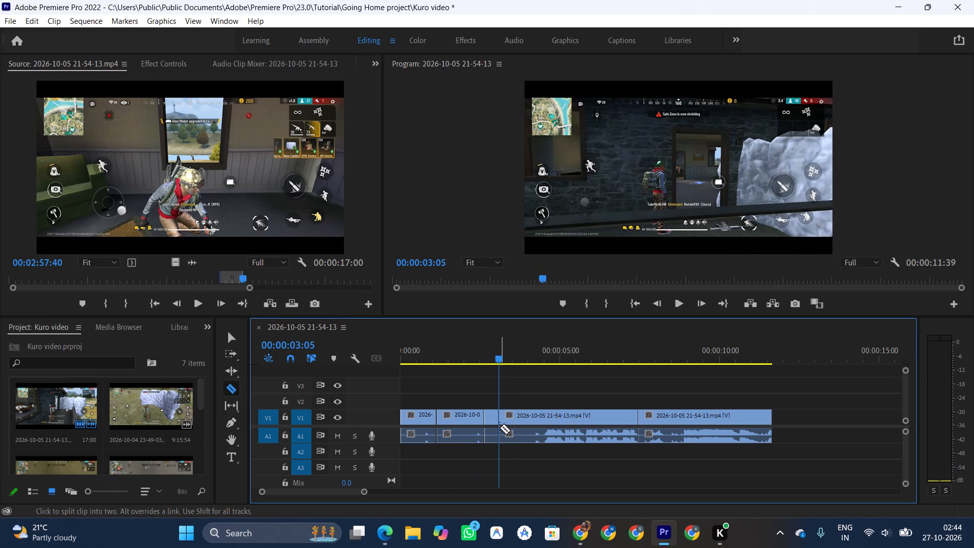
text(v)
Split the clip again at 00:00:03:43 and ripple-delete the piece between the two cuts.
key(space)
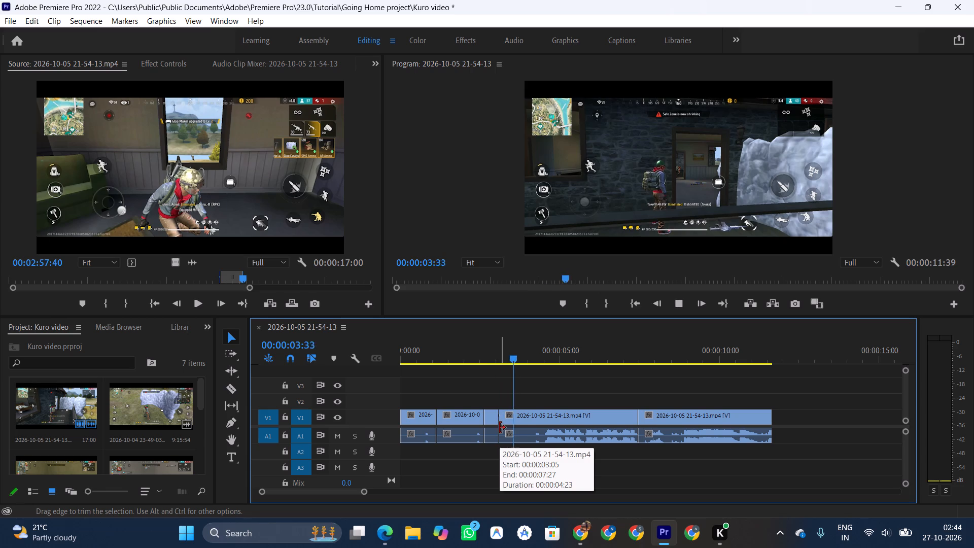
key(space)
drag(525, 357, 520, 357)
key(c)
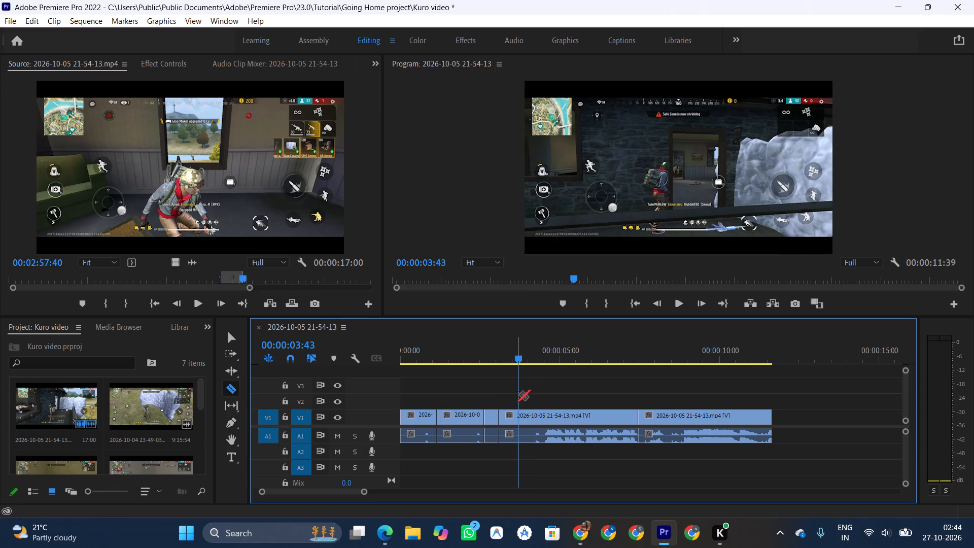
click(518, 433)
key(v)
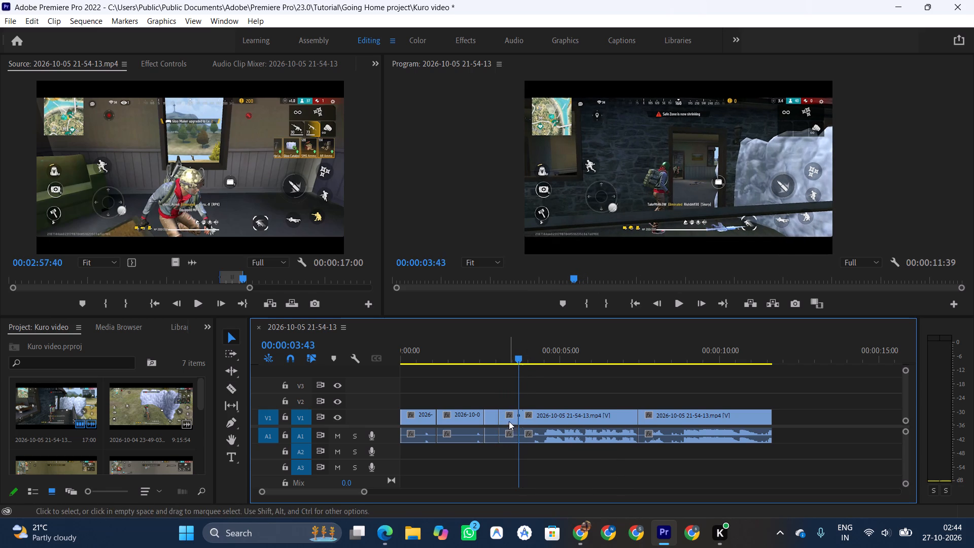
click(508, 419)
key(shift+Delete)
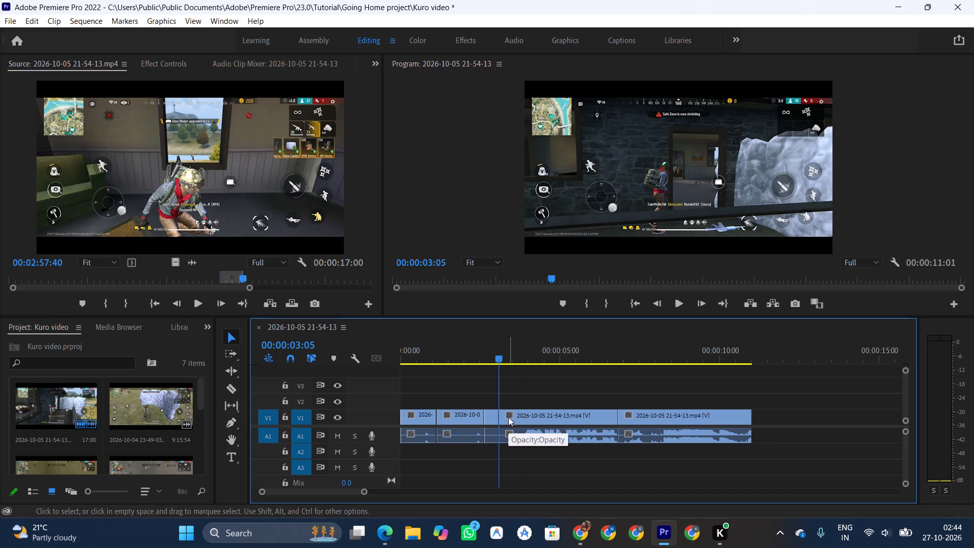
Play the tightened sequence from the start through the indoor fight in the last clip to check the pacing.
click(404, 356)
drag(404, 356, 404, 356)
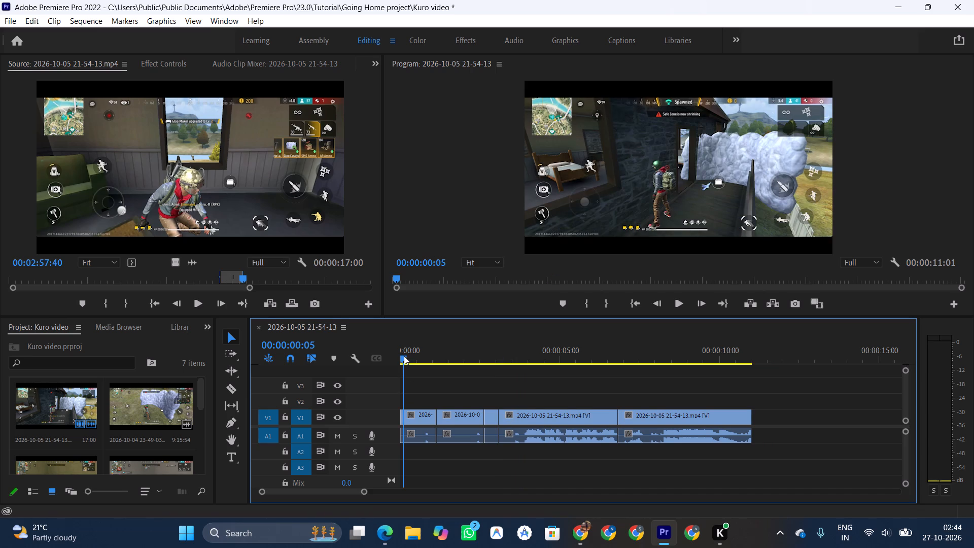
drag(404, 356, 396, 358)
key(space)
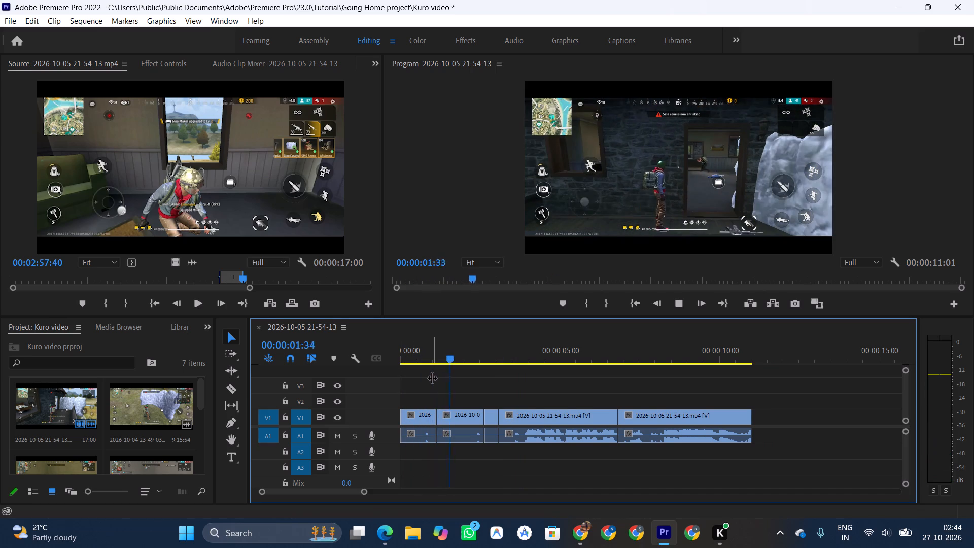
key(space)
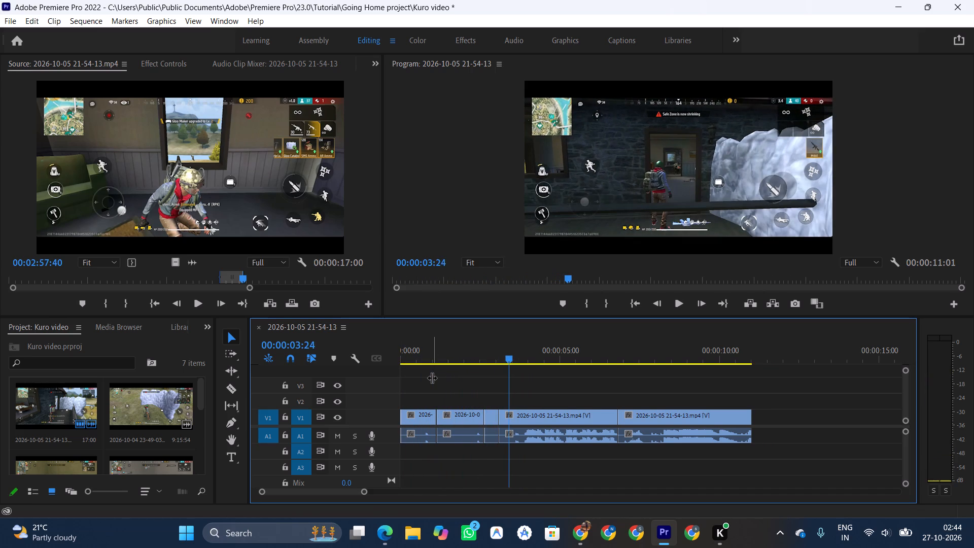
key(space)
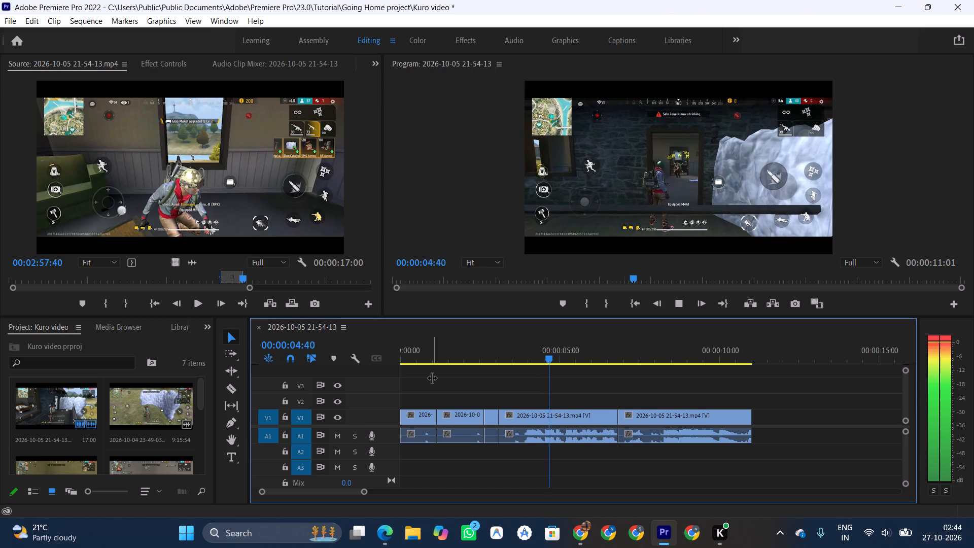
key(space)
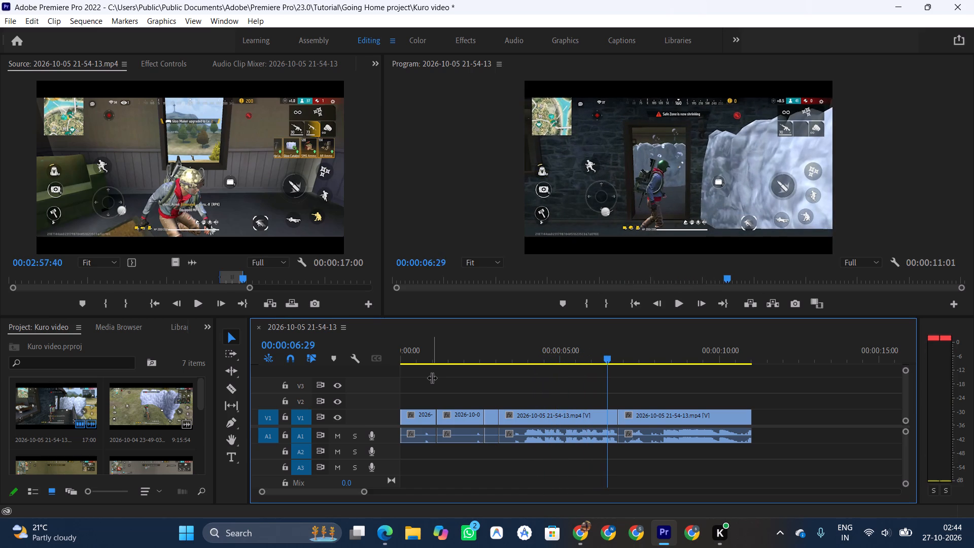
key(space)
key(space)
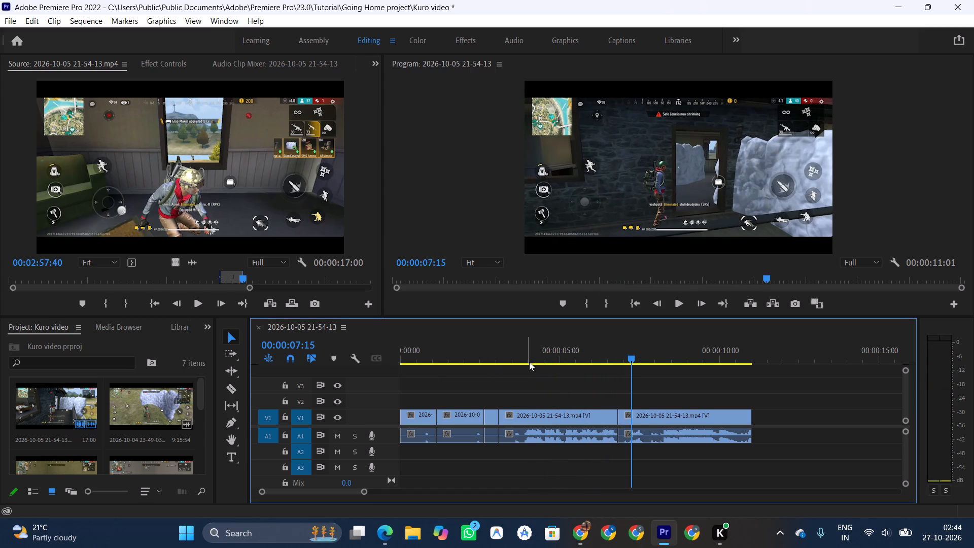
key(space)
key(space)
key(space)
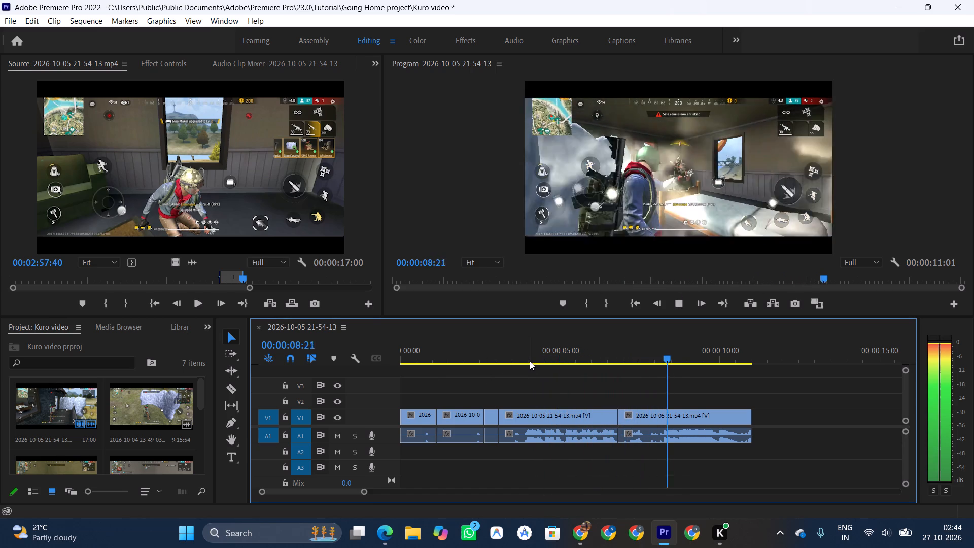
key(space)
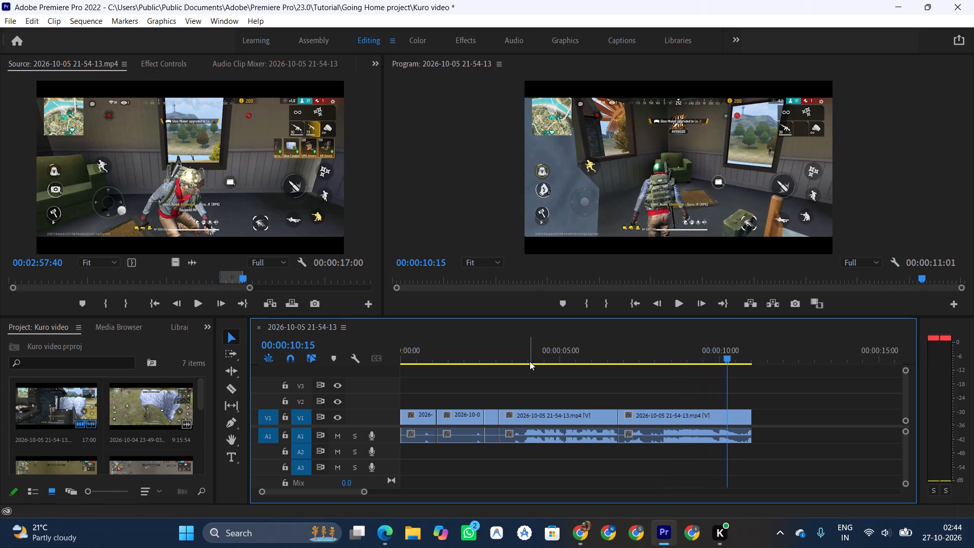
Replay the indoor fight in short bursts, starting just before the last clip, to examine its action for slow moments.
click(604, 344)
key(space)
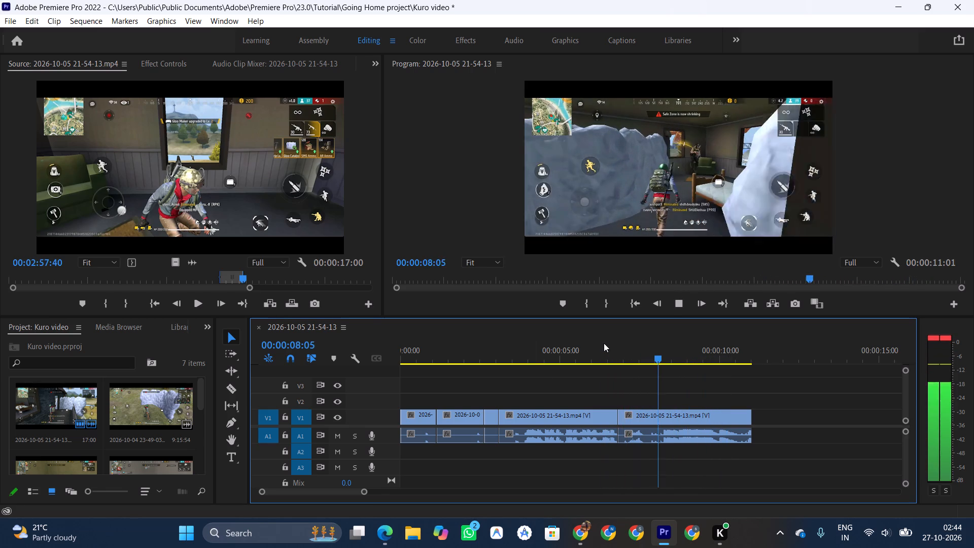
key(space)
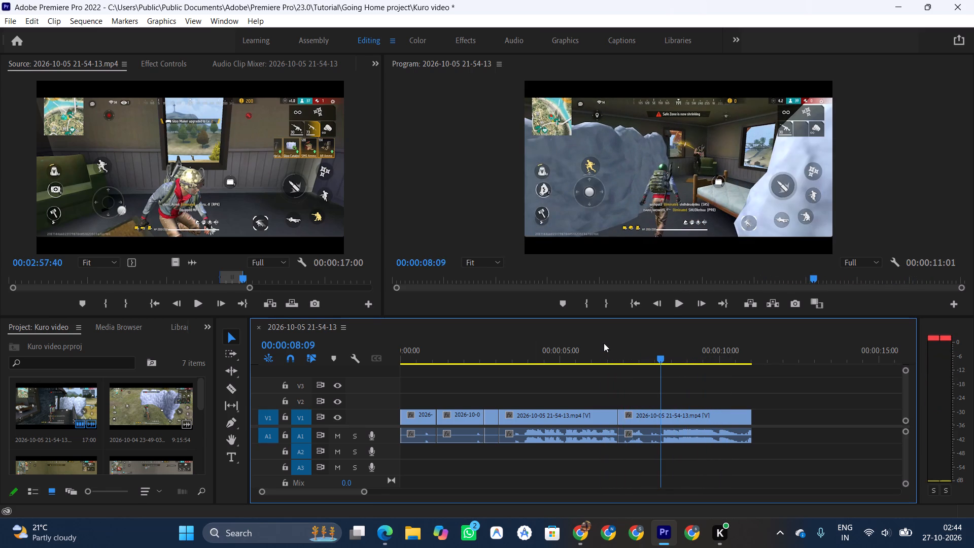
key(space)
key(space)
key(space)
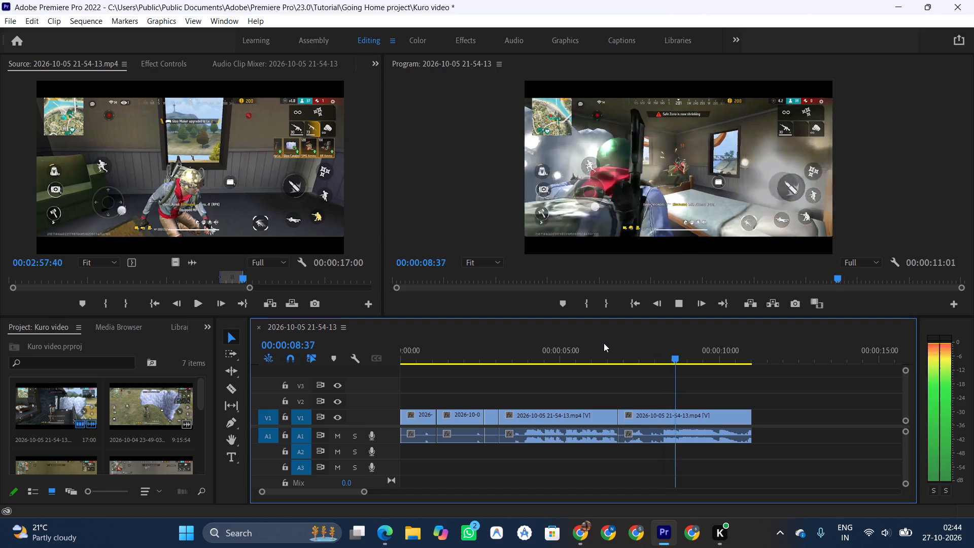
key(space)
key(space)
key(space)
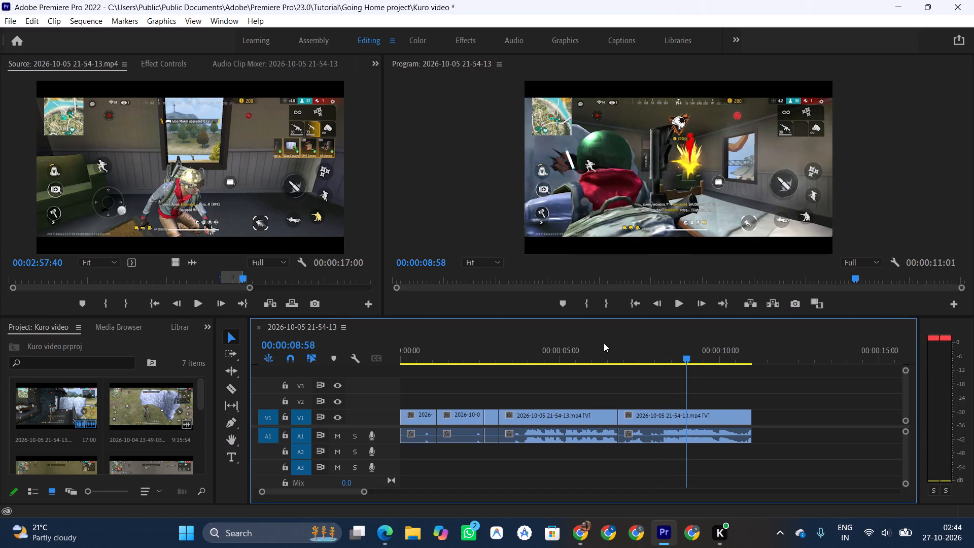
key(space)
key(space)
key(space)
key(space)
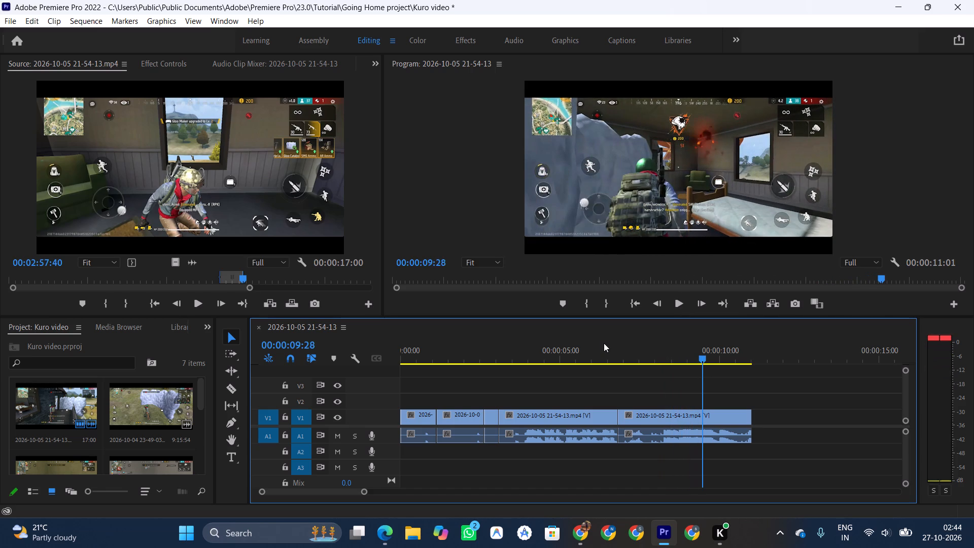
key(space)
key(space)
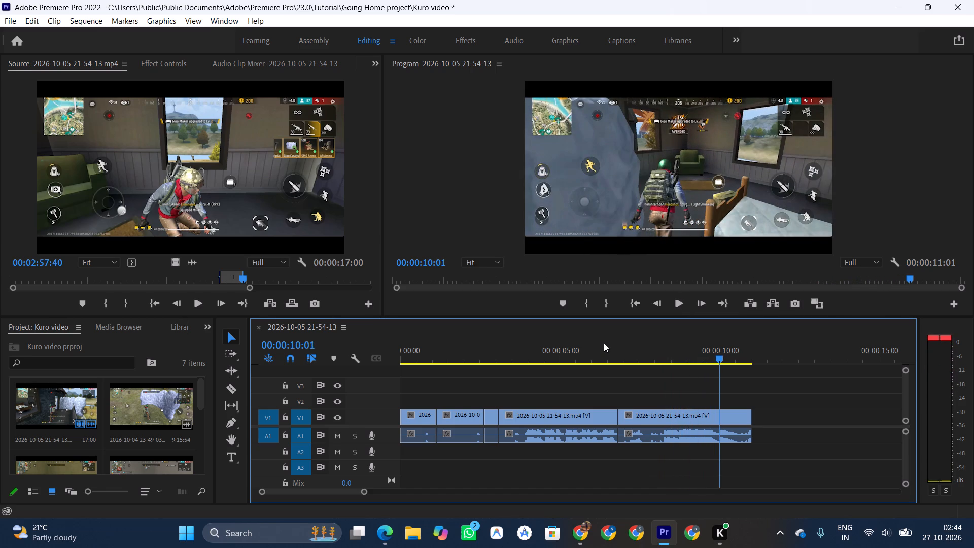
Scrub back and forth through the end of the last clip to examine the looting moment after the fight.
drag(720, 357, 729, 357)
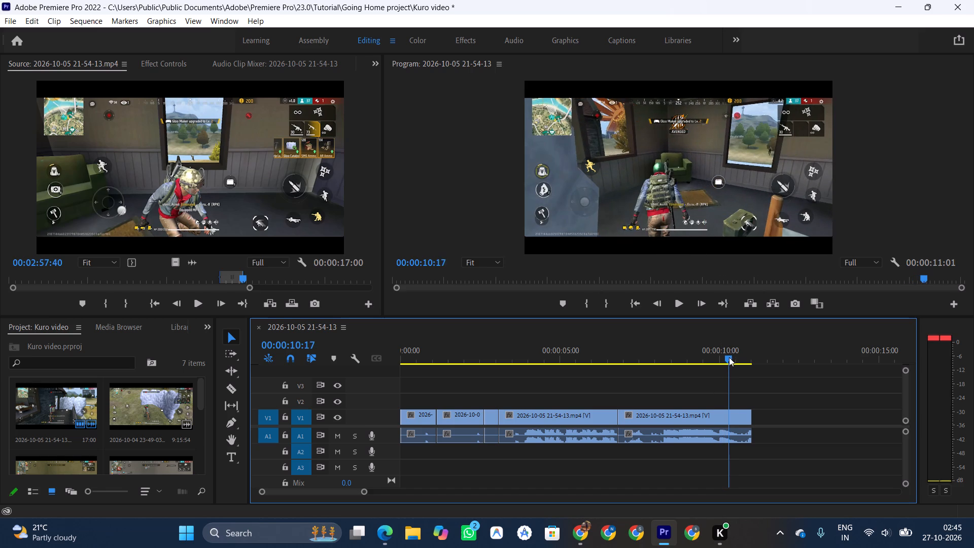
drag(729, 357, 726, 357)
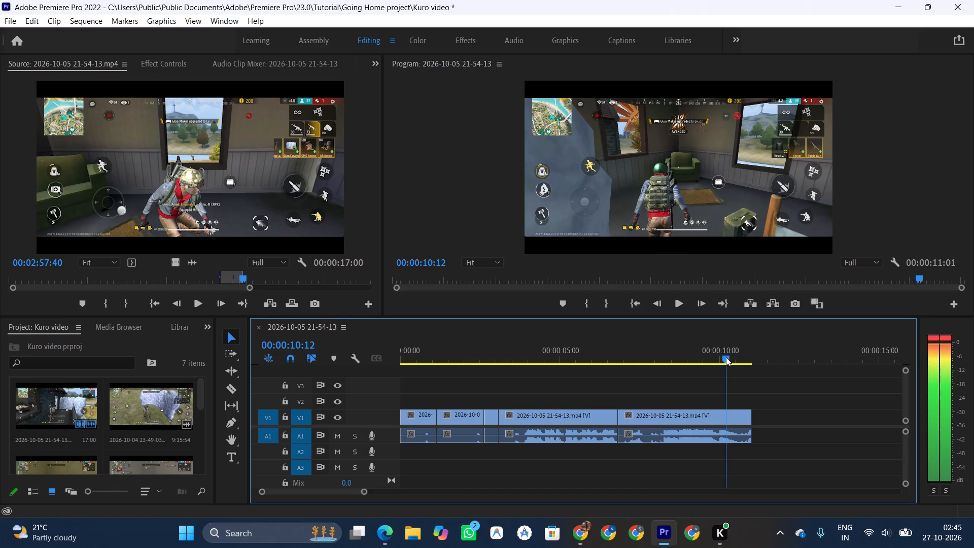
drag(726, 357, 736, 359)
drag(736, 359, 749, 361)
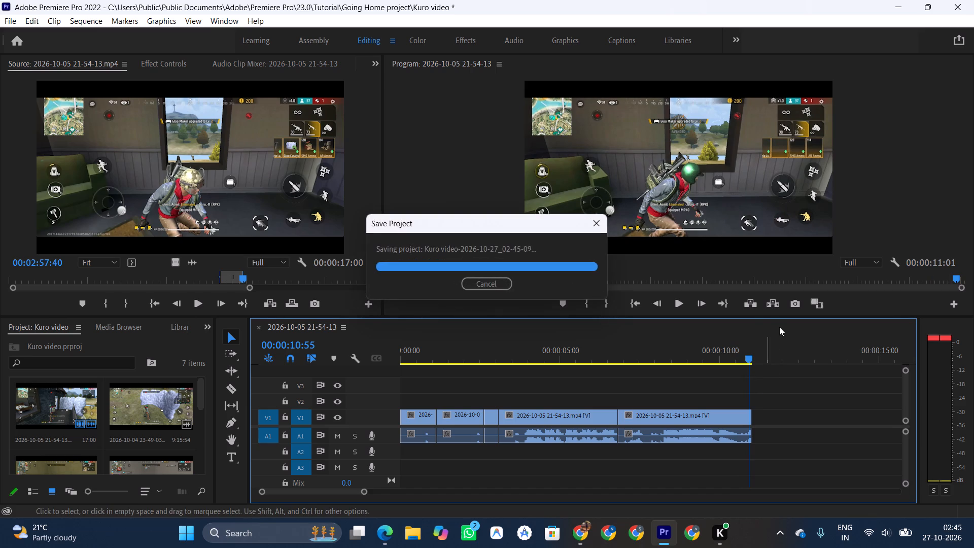
click(747, 357)
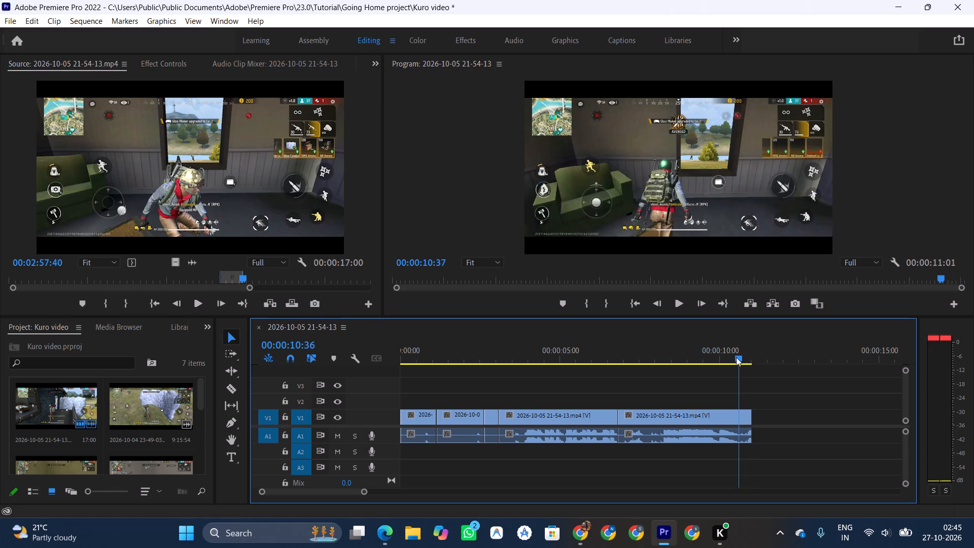
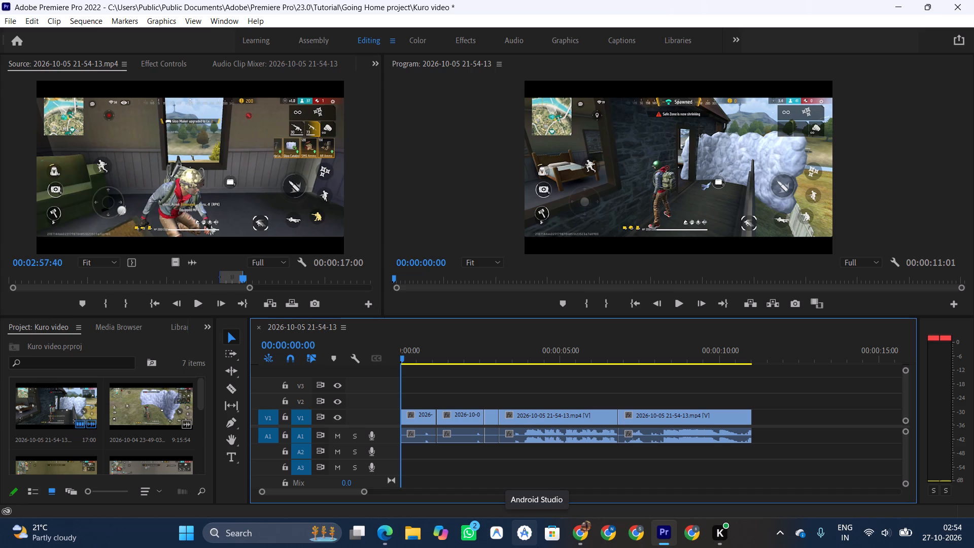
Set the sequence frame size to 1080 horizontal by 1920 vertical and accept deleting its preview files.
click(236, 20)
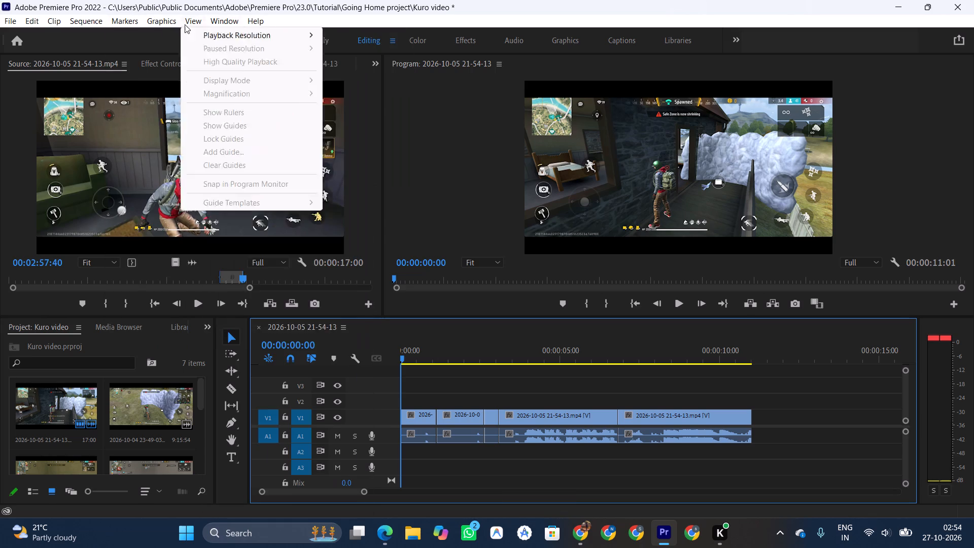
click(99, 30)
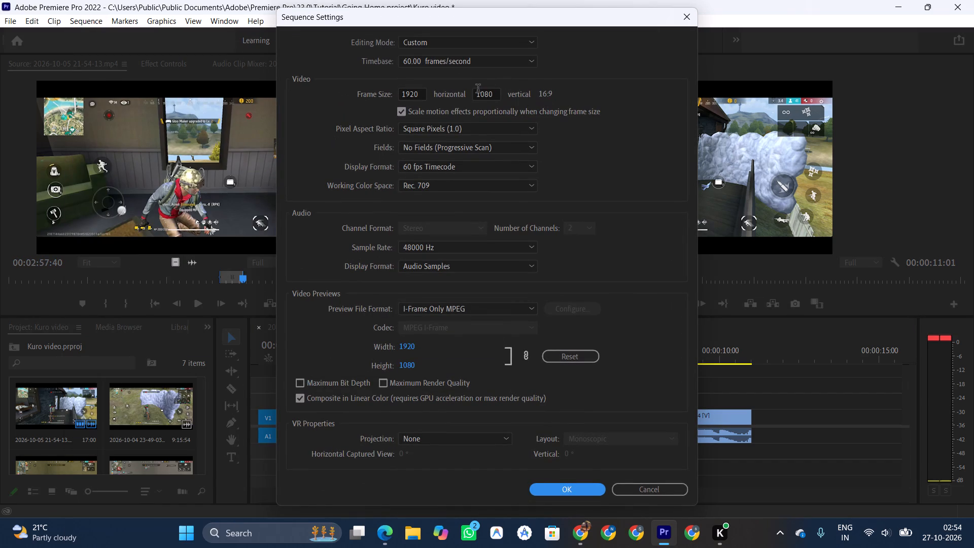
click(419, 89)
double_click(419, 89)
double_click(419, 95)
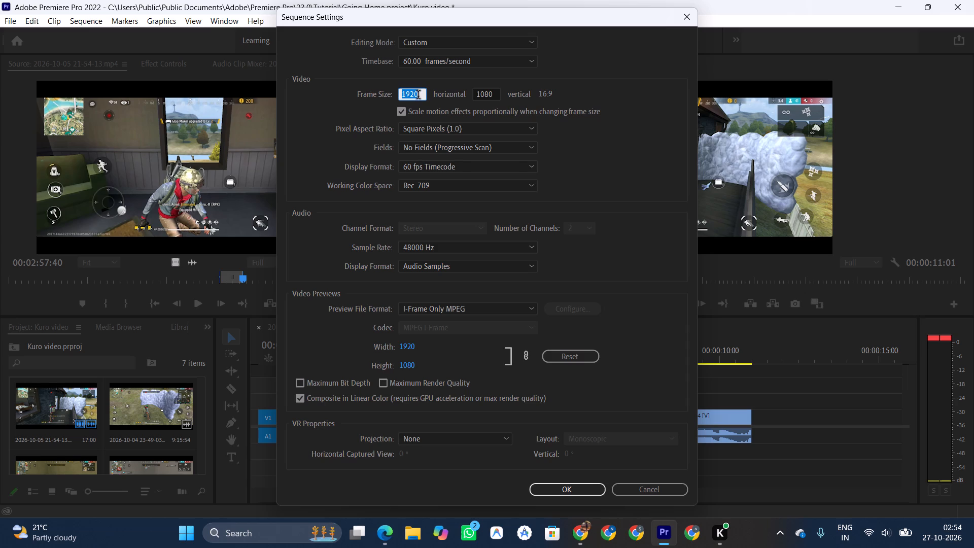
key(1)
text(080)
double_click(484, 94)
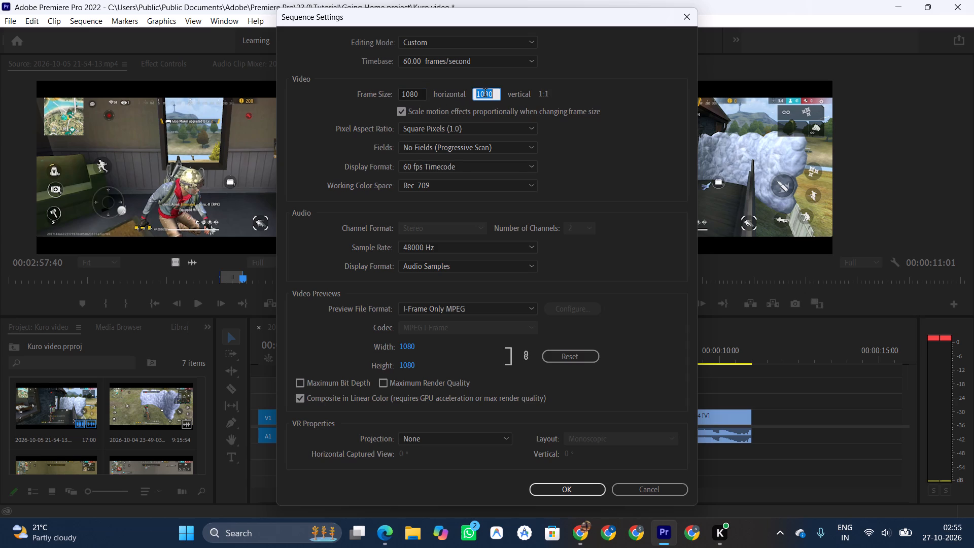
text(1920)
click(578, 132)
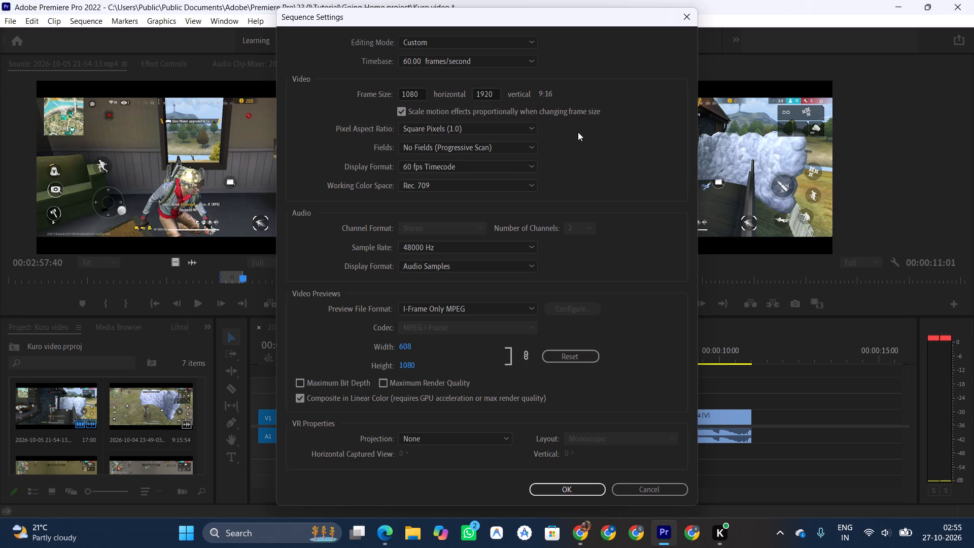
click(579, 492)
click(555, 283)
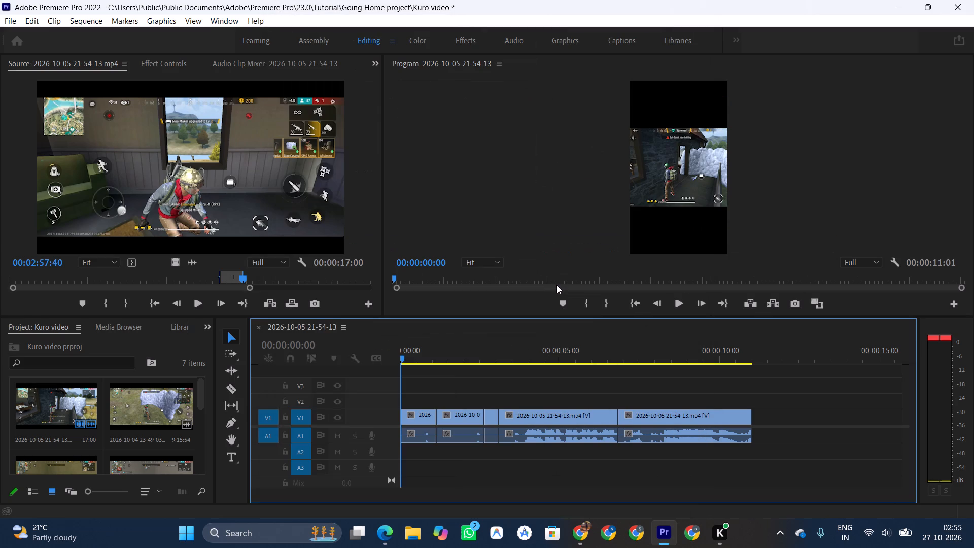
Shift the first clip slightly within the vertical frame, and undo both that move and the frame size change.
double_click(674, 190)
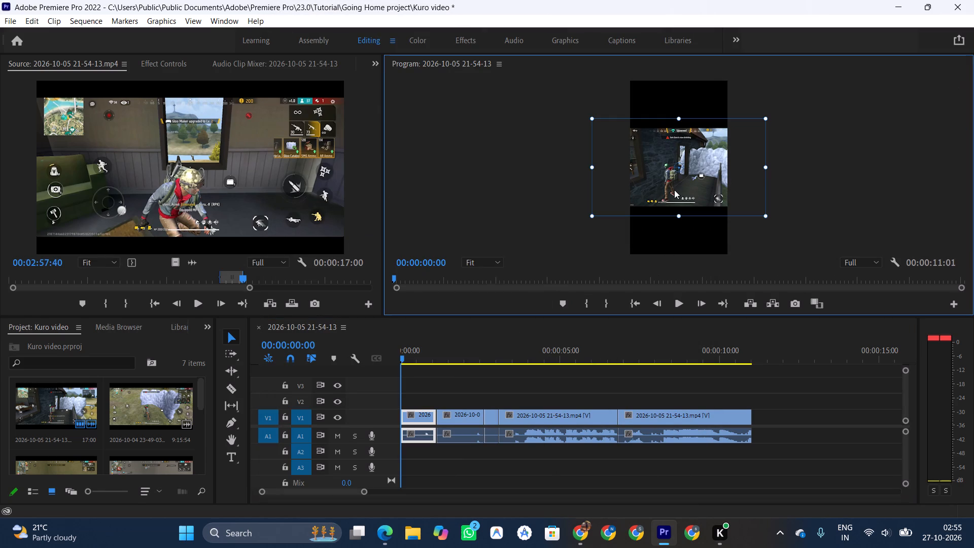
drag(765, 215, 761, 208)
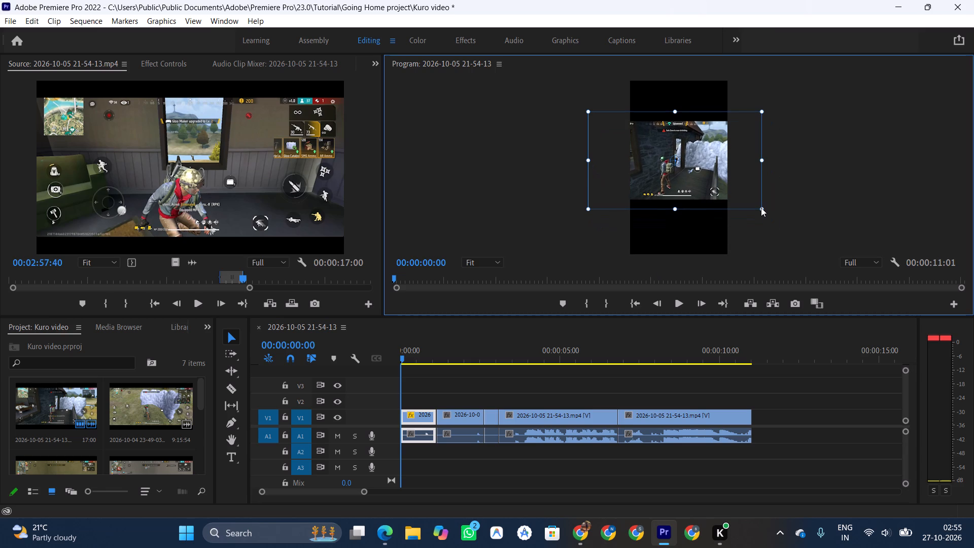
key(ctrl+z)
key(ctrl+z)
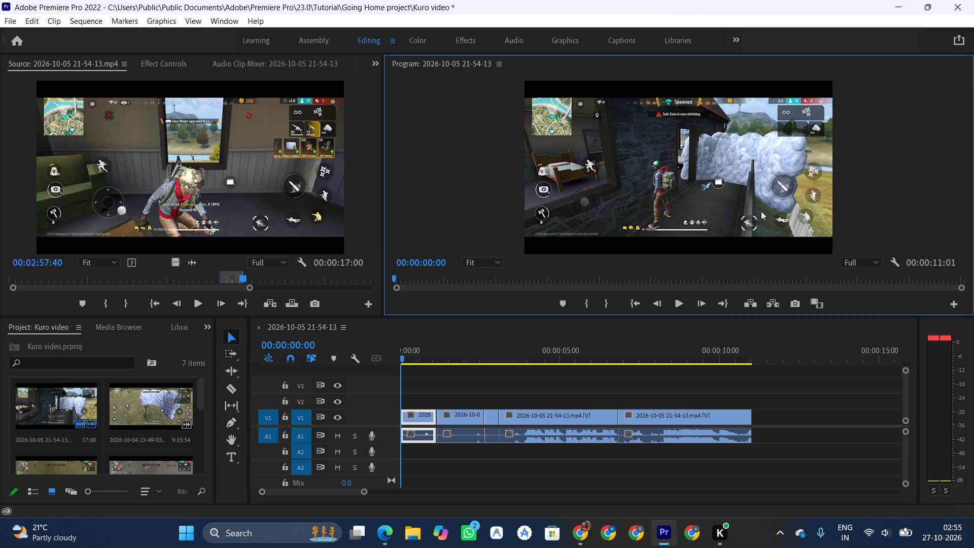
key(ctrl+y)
Set the sequence frame size to 1080 horizontal by 1920 vertical again and accept deleting its preview files.
click(92, 20)
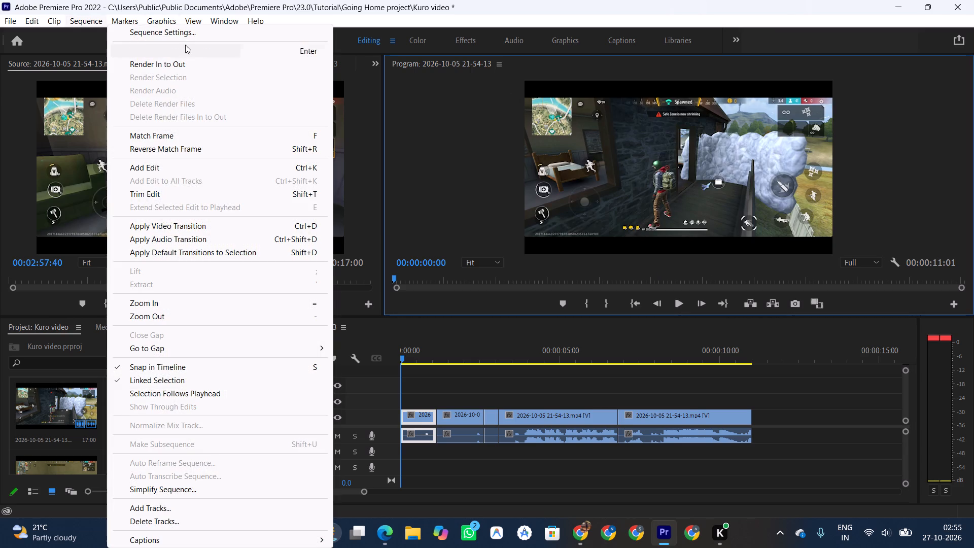
click(182, 27)
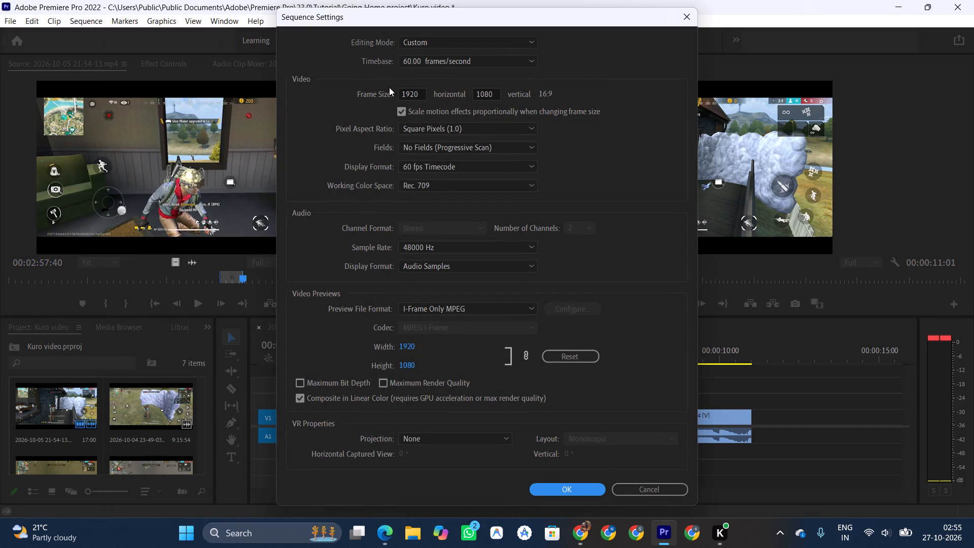
double_click(421, 92)
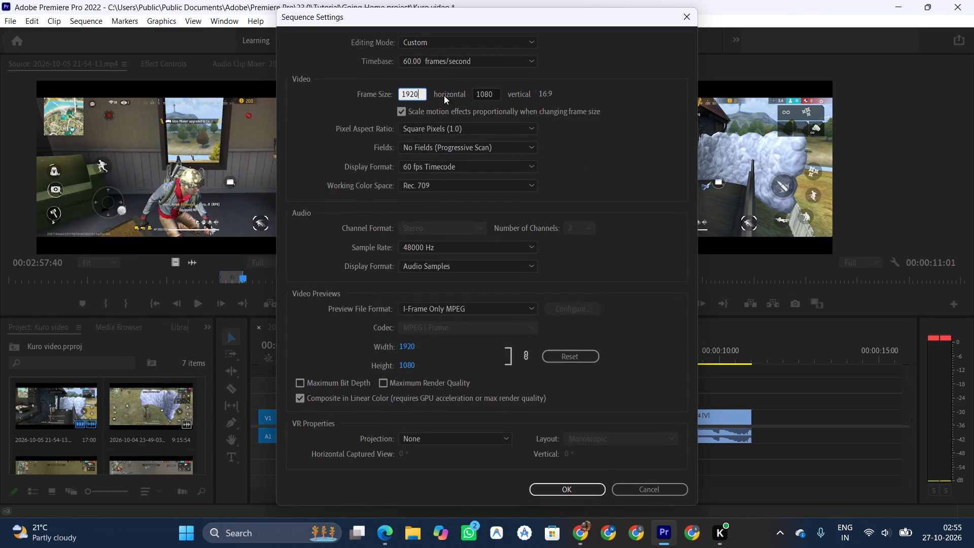
double_click(487, 92)
text(1920)
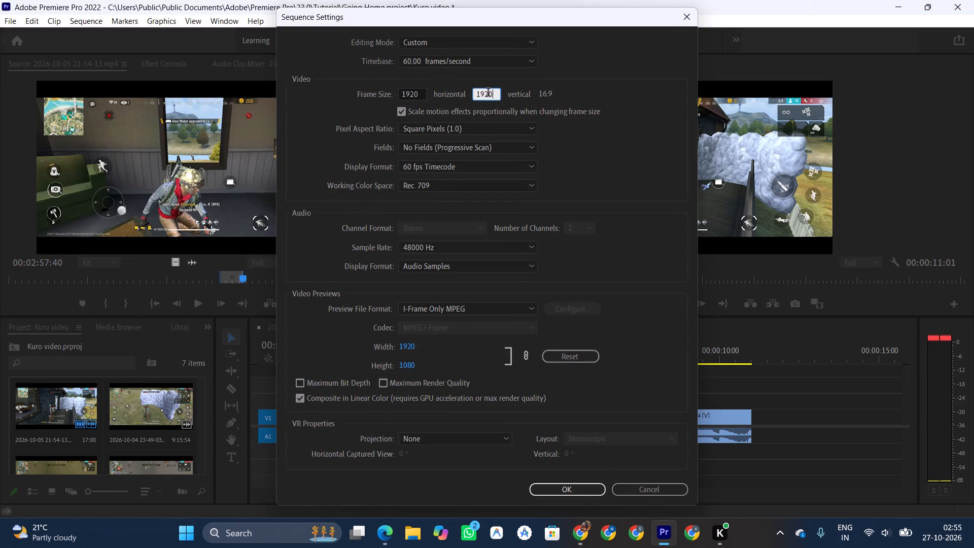
double_click(417, 95)
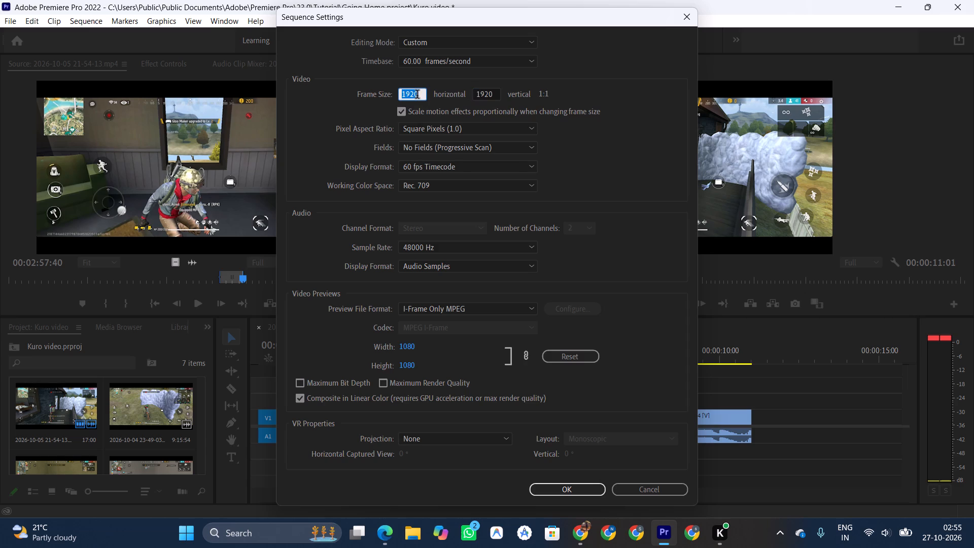
text(1080)
click(591, 486)
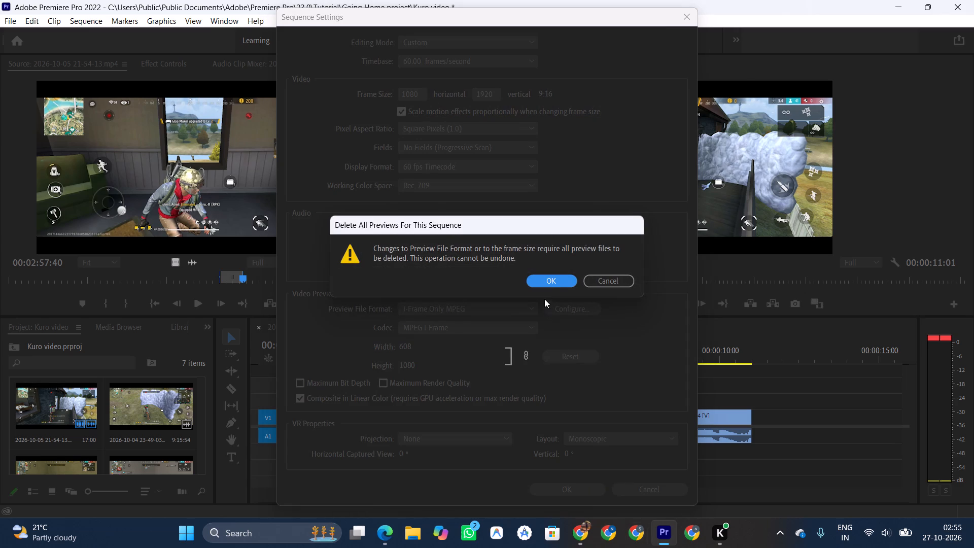
click(547, 284)
Enlarge the first clip moderately in the vertical frame, keeping it roughly centred with black bands above and below.
double_click(659, 177)
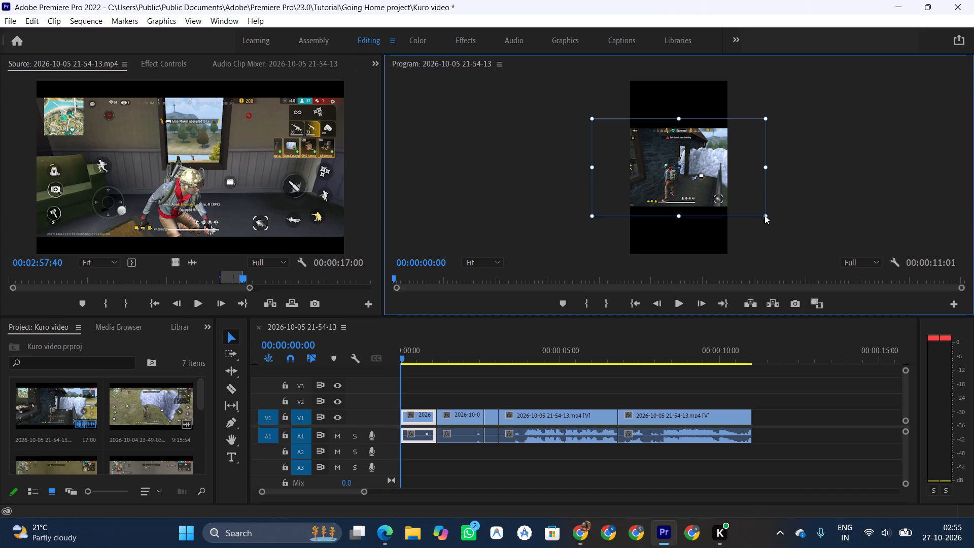
drag(766, 215, 794, 244)
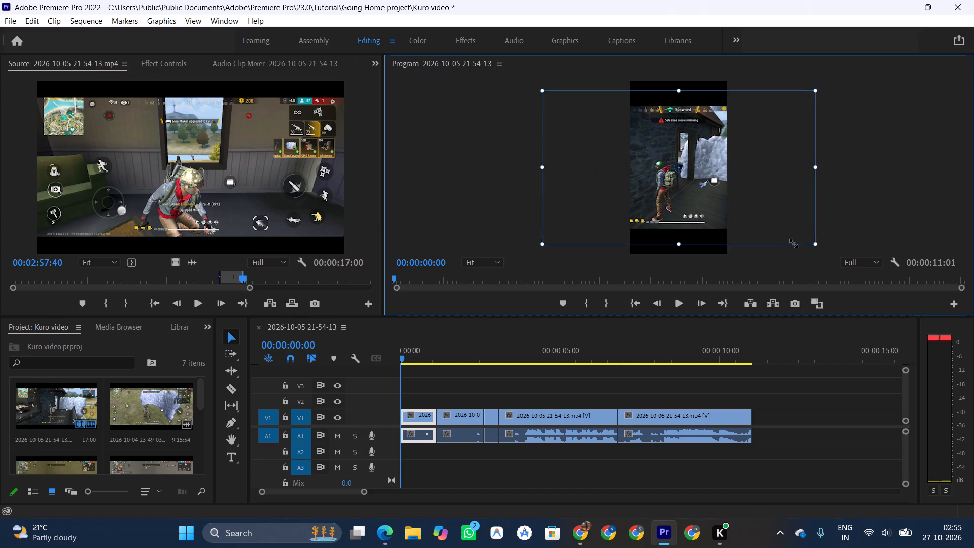
drag(794, 244, 835, 257)
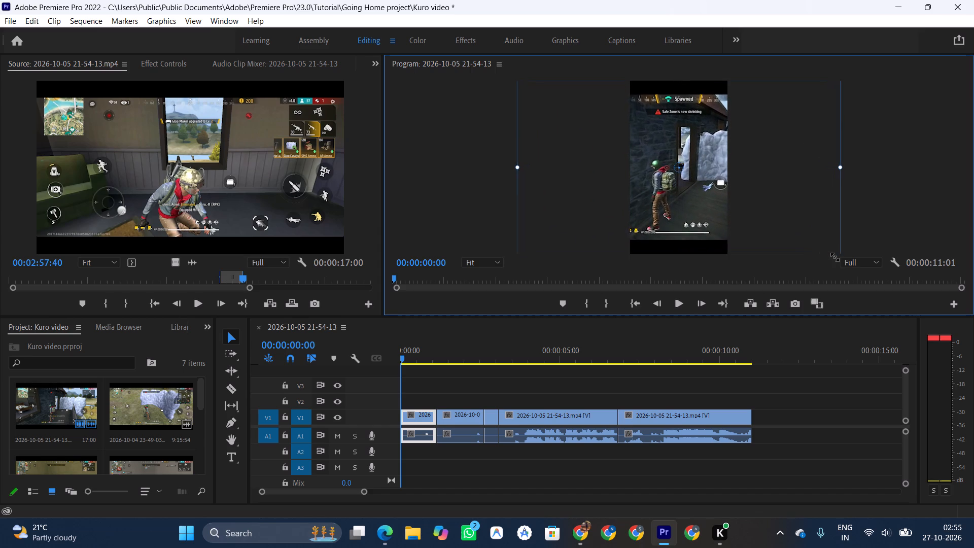
drag(835, 257, 864, 265)
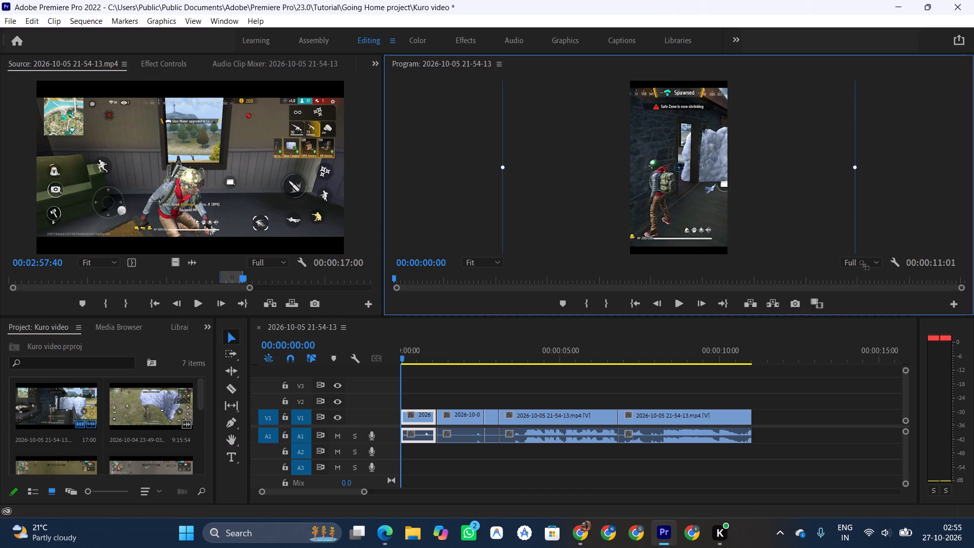
drag(864, 265, 773, 232)
click(713, 178)
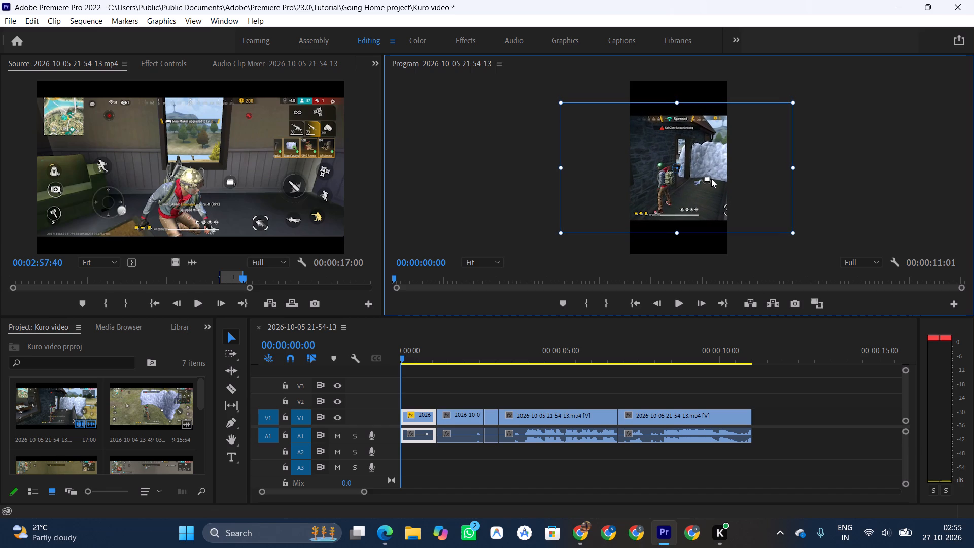
click(852, 115)
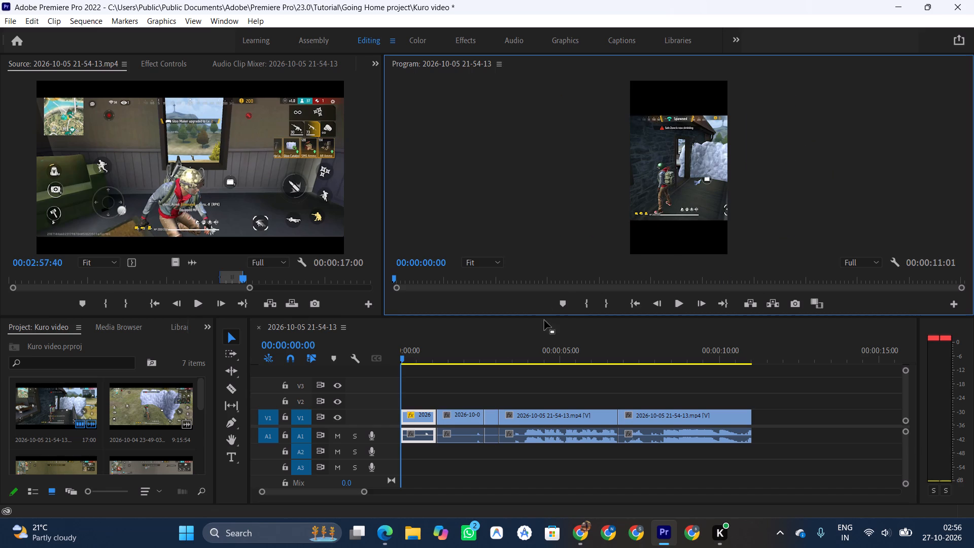
Play from the start into the second clip to compare the framing across the cut.
key(space)
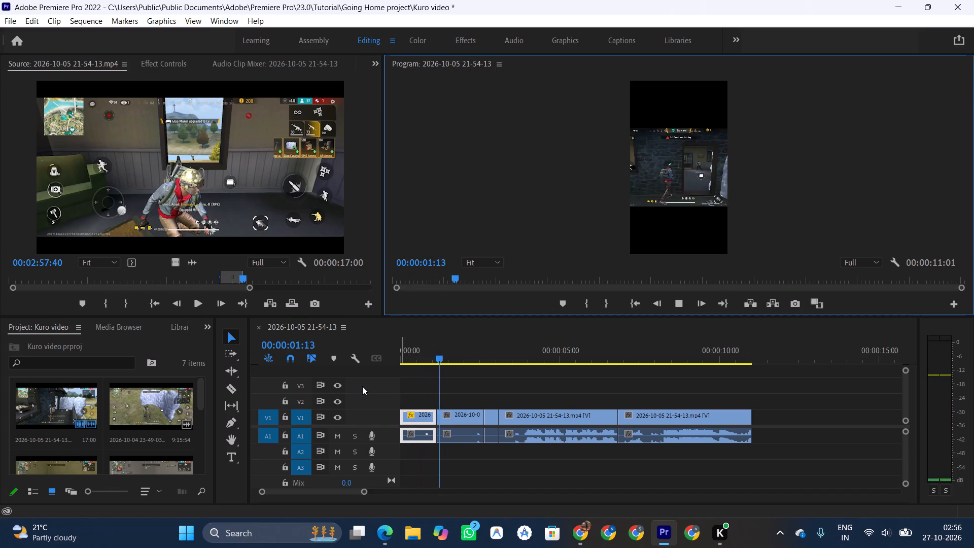
key(space)
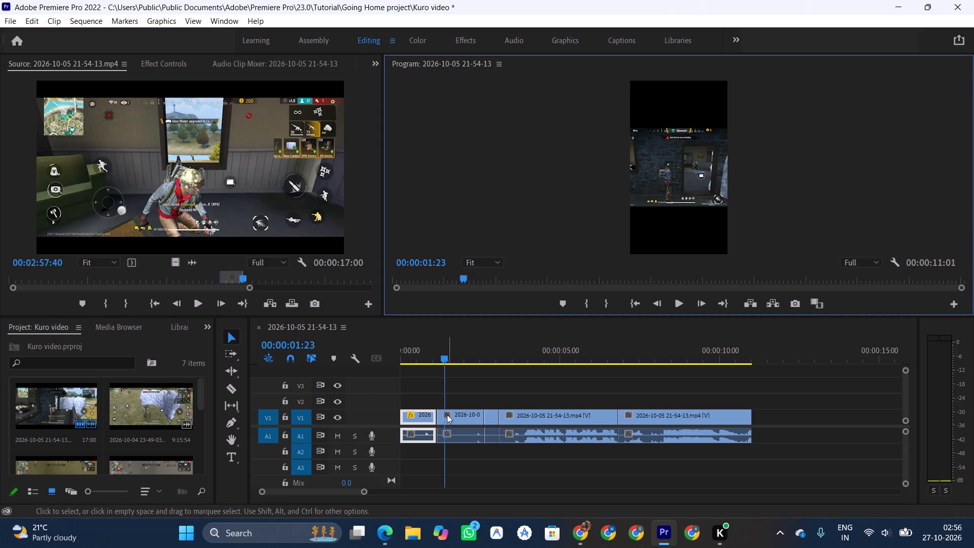
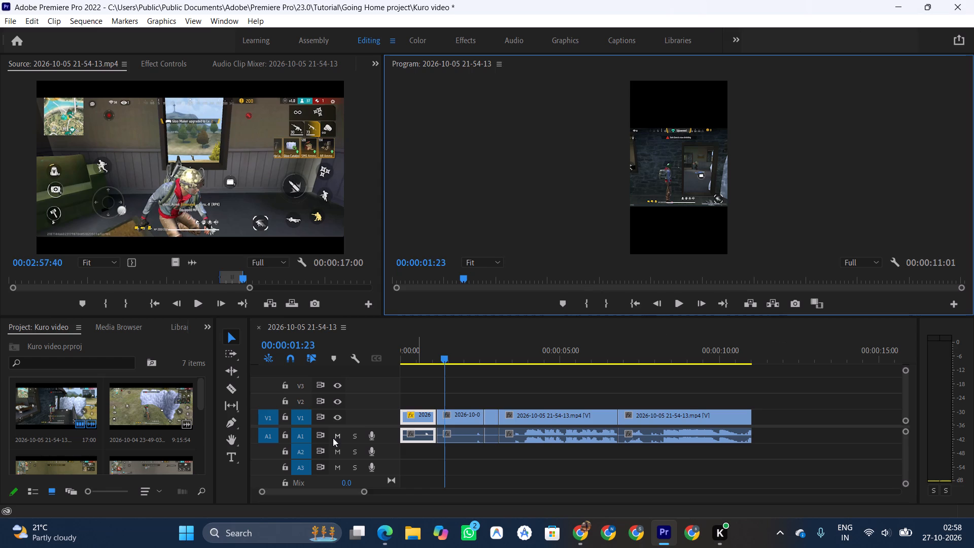
Play the first clip from the sequence start in short bursts to examine its vertical framing closely.
drag(365, 492, 356, 493)
drag(464, 355, 381, 368)
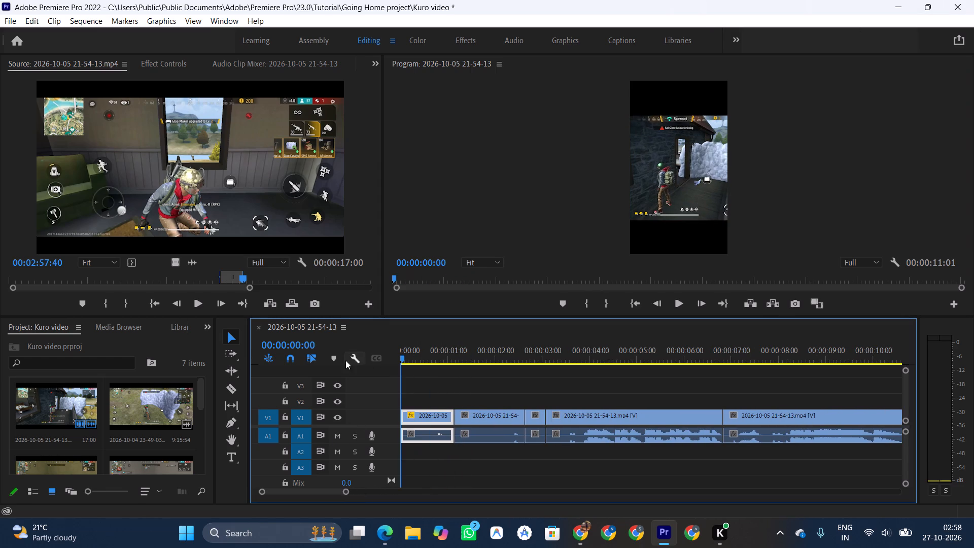
drag(346, 490, 332, 496)
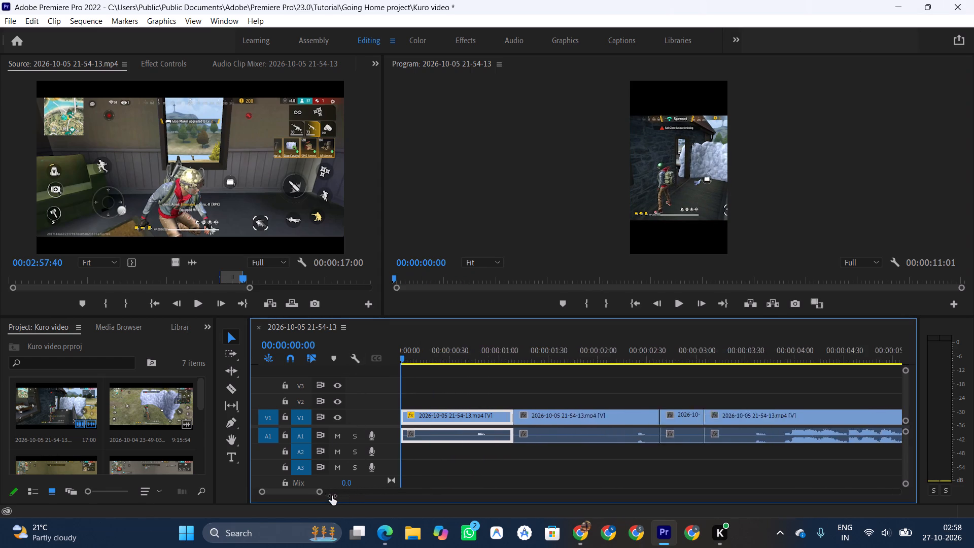
drag(332, 496, 324, 499)
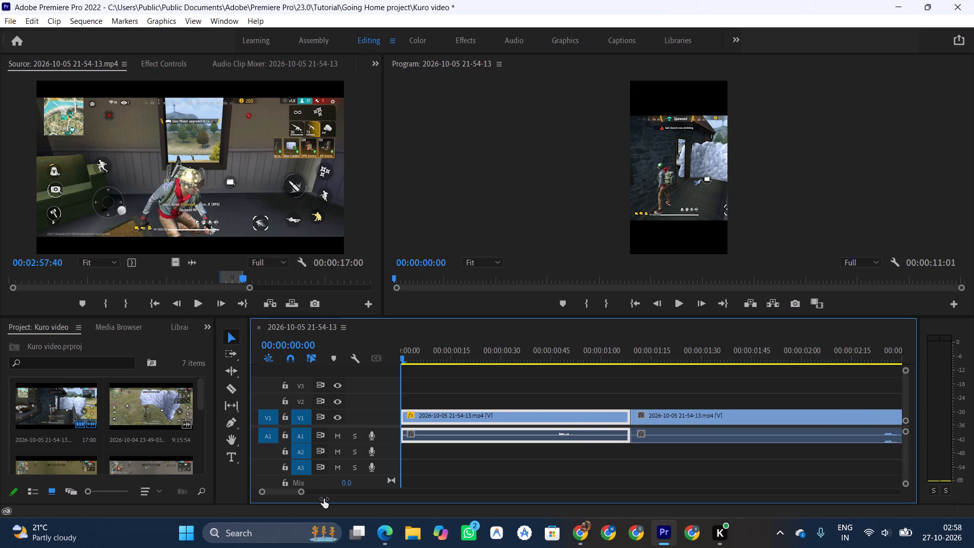
drag(324, 499, 328, 499)
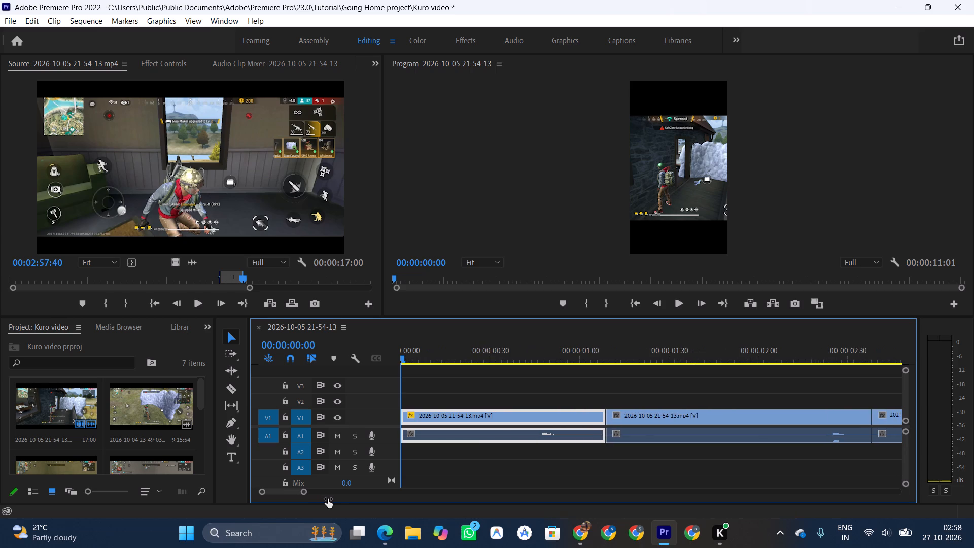
drag(328, 499, 323, 499)
key(space)
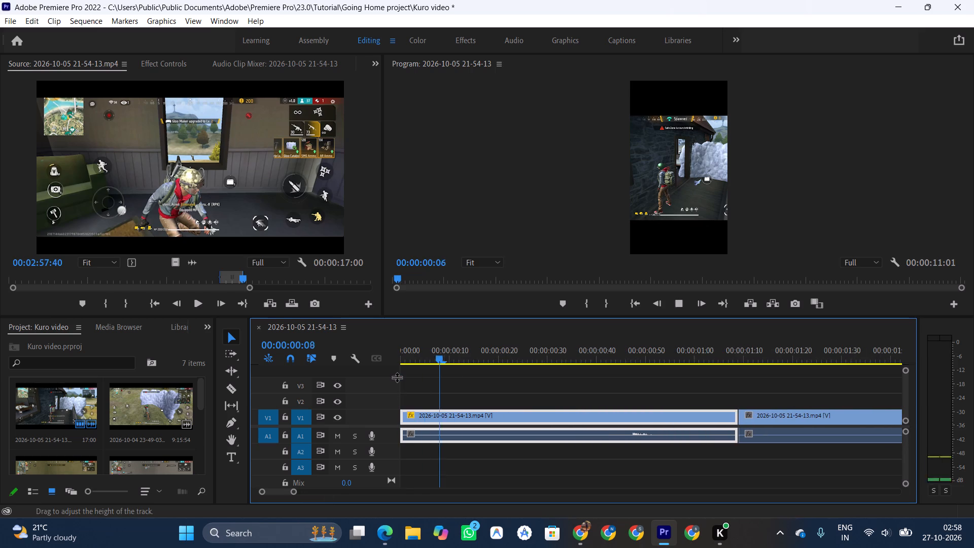
key(space)
key(space)
key(space)
key(space)
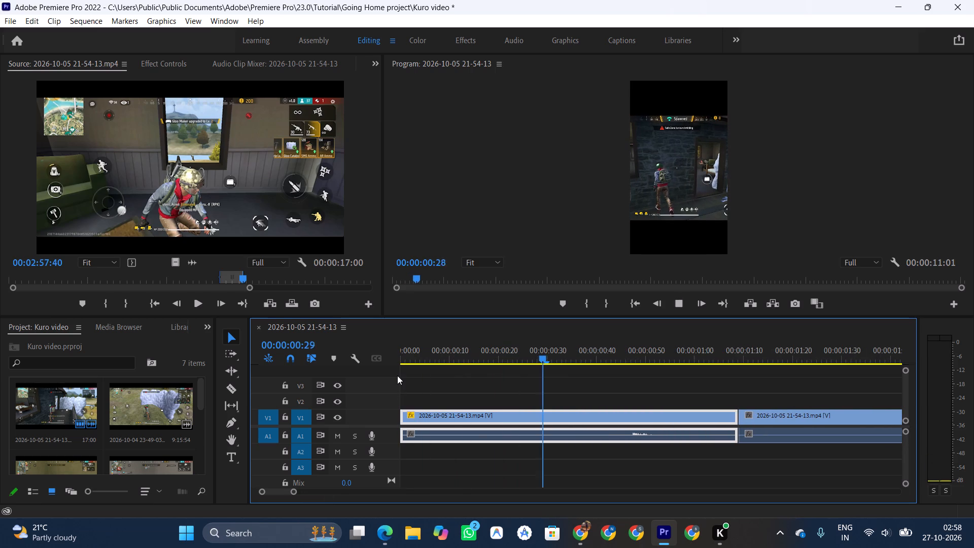
key(space)
key(space)
key(space)
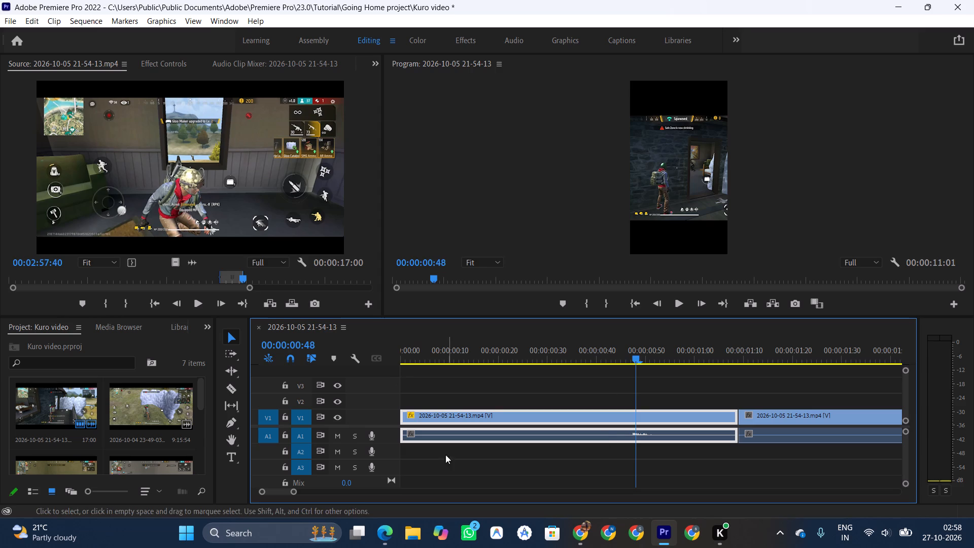
click(295, 492)
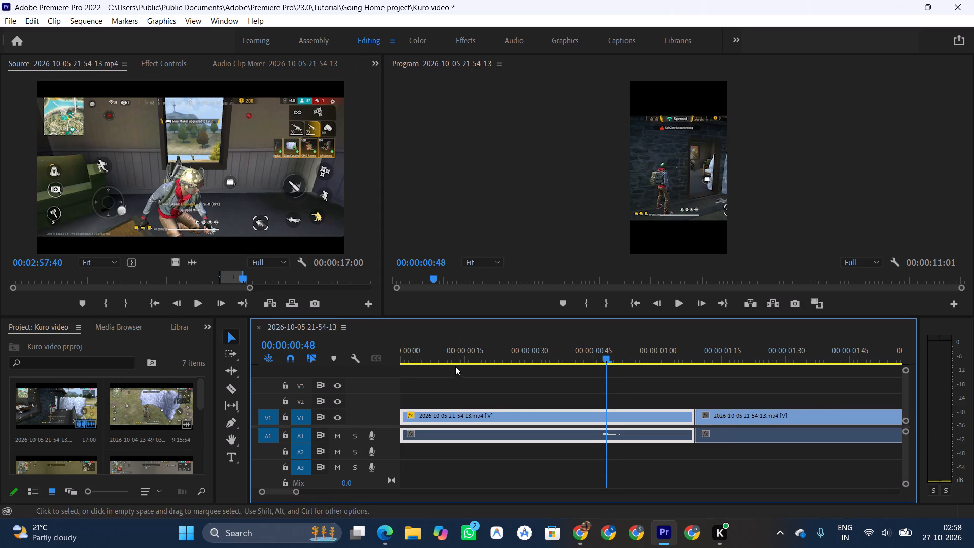
click(418, 357)
drag(418, 357, 391, 366)
drag(418, 355, 407, 356)
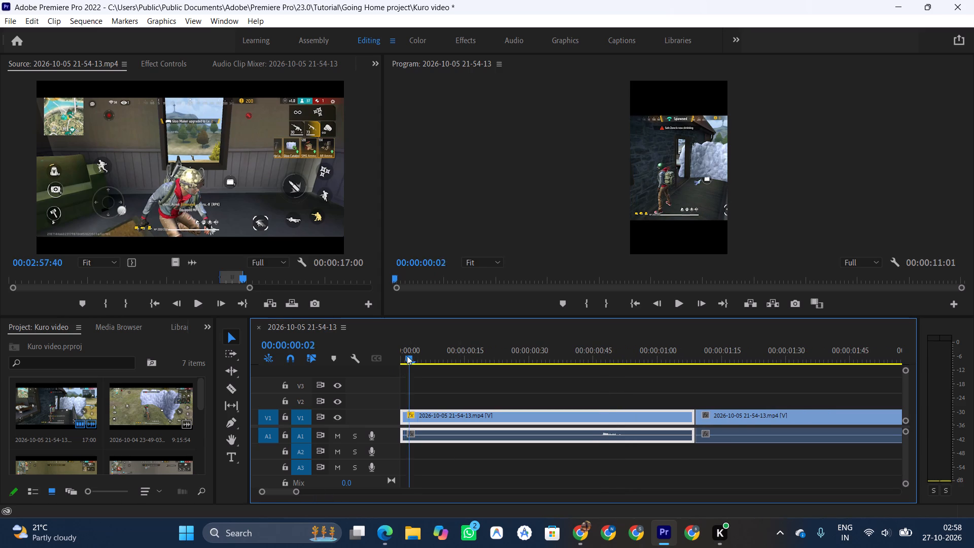
drag(407, 356, 401, 358)
key(space)
key(space)
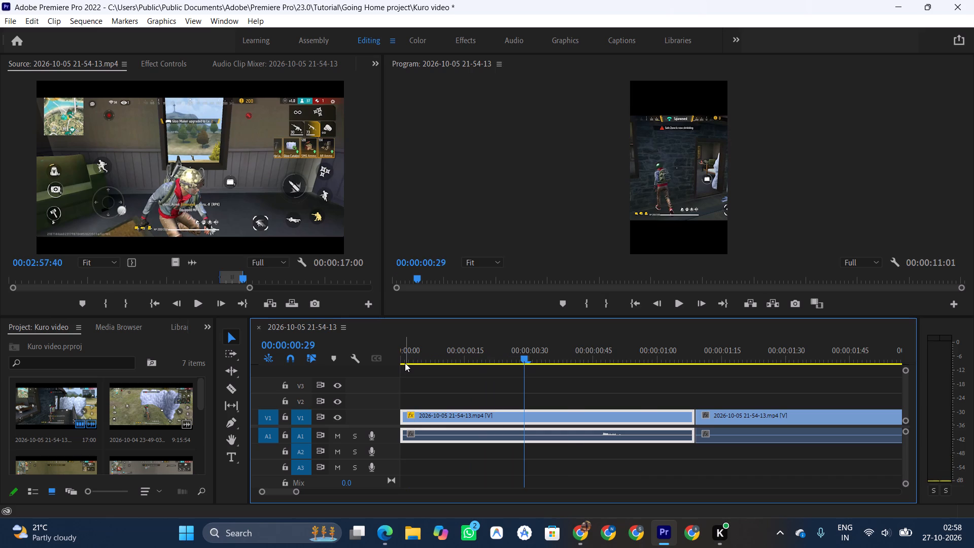
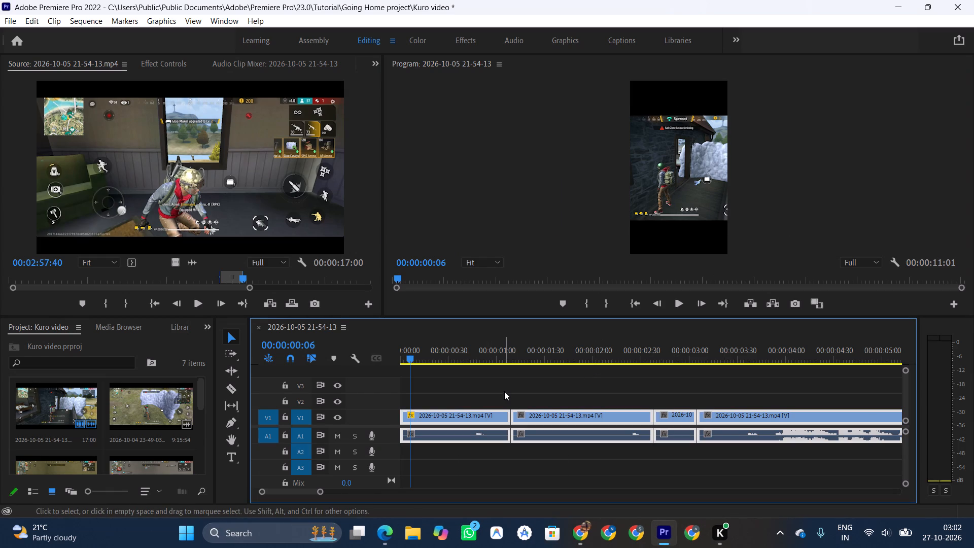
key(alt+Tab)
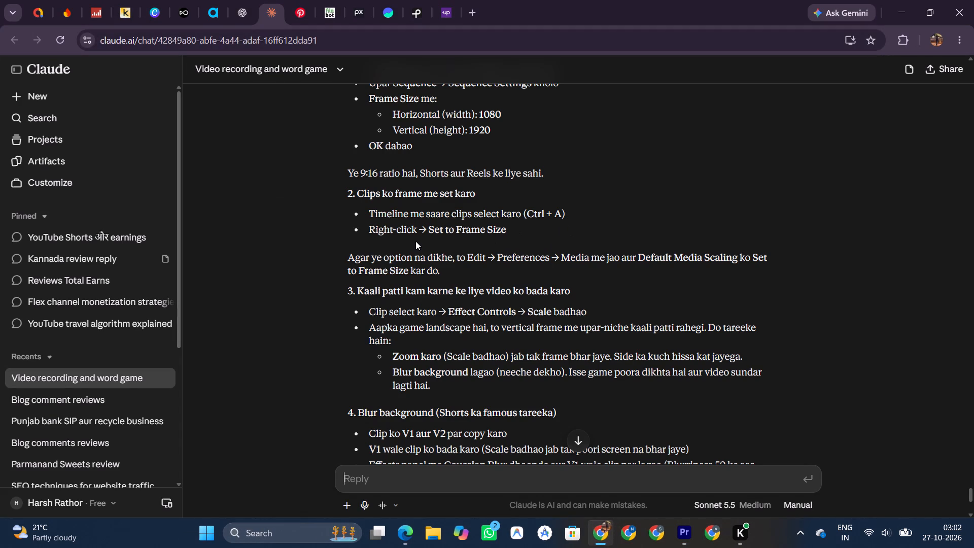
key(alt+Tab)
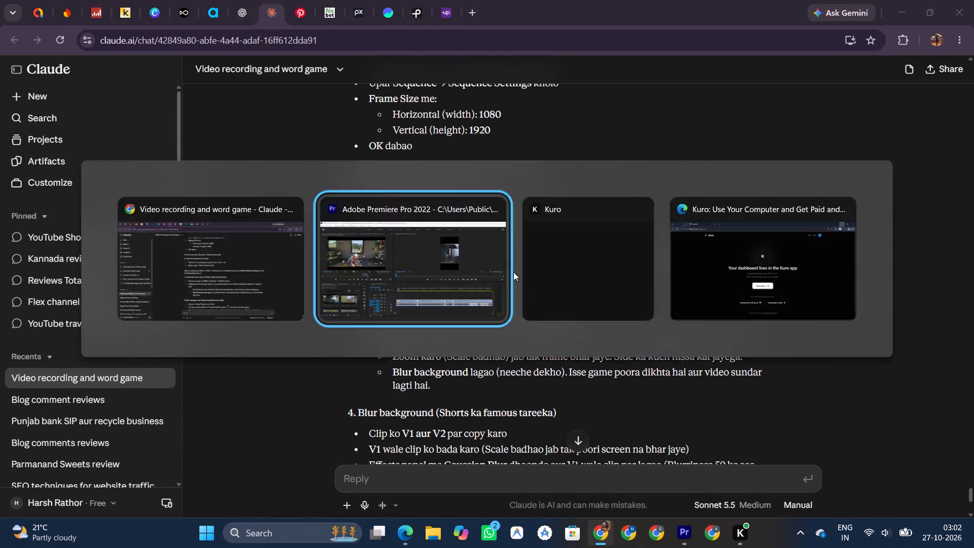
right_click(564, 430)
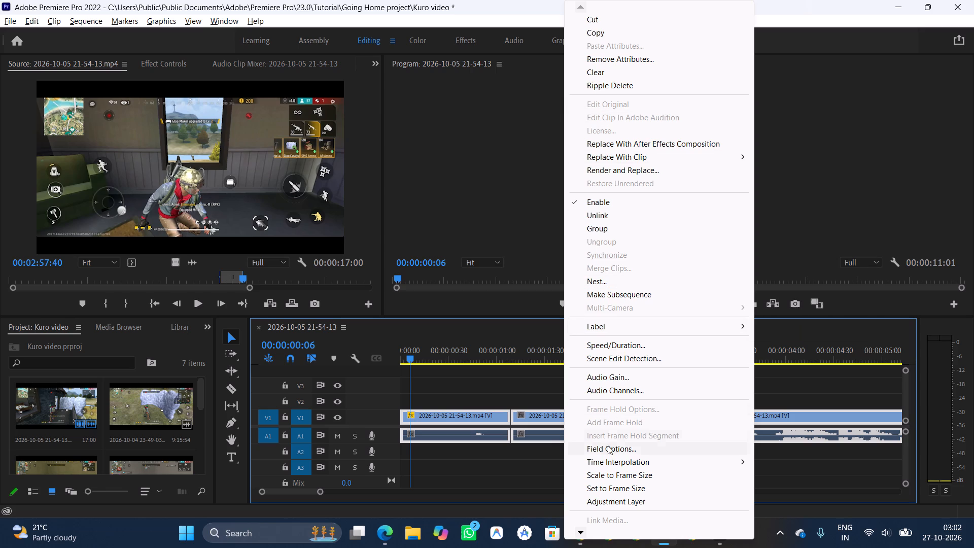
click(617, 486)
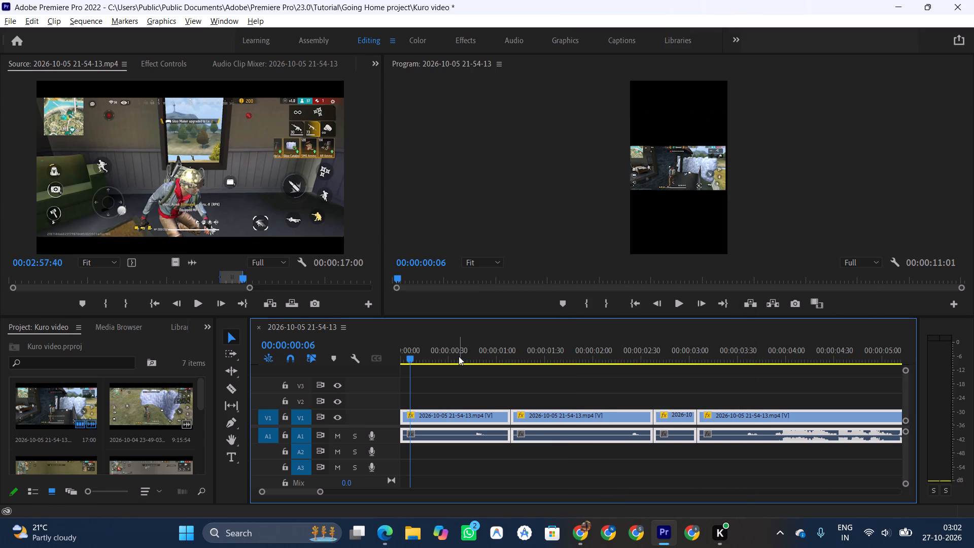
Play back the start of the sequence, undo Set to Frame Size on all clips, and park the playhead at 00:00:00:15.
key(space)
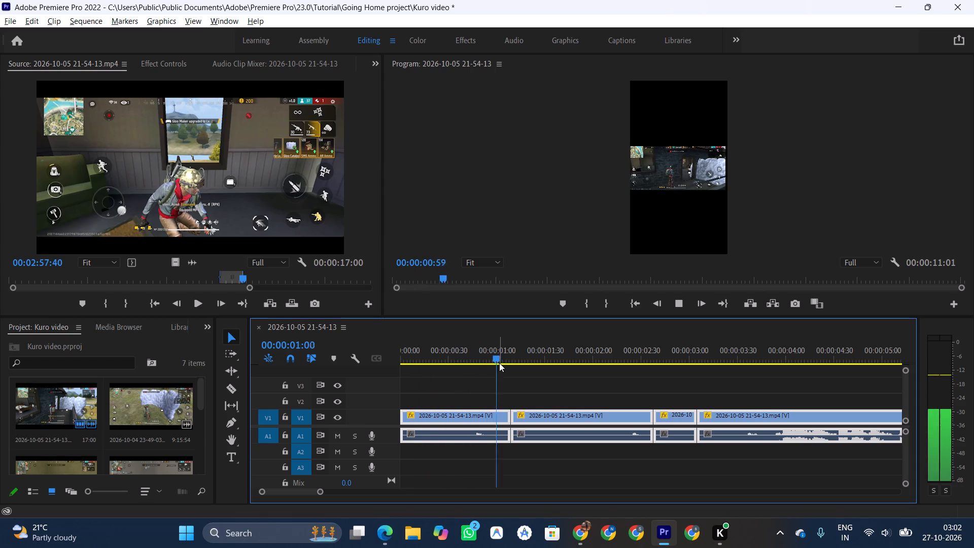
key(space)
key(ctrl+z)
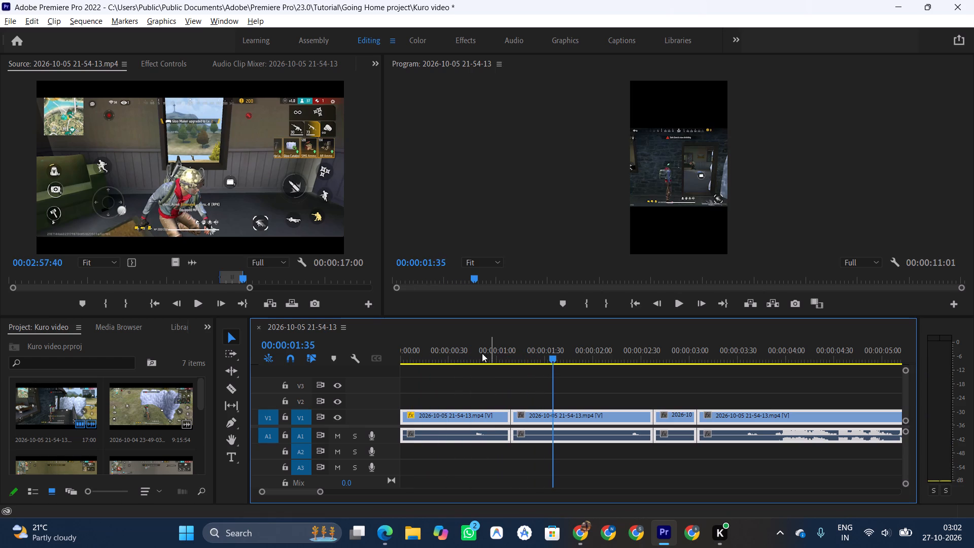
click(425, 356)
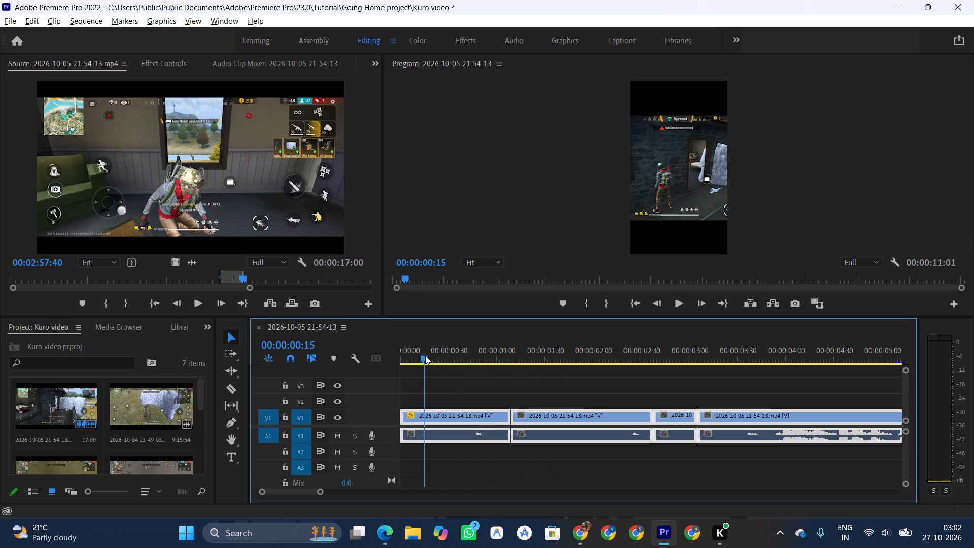